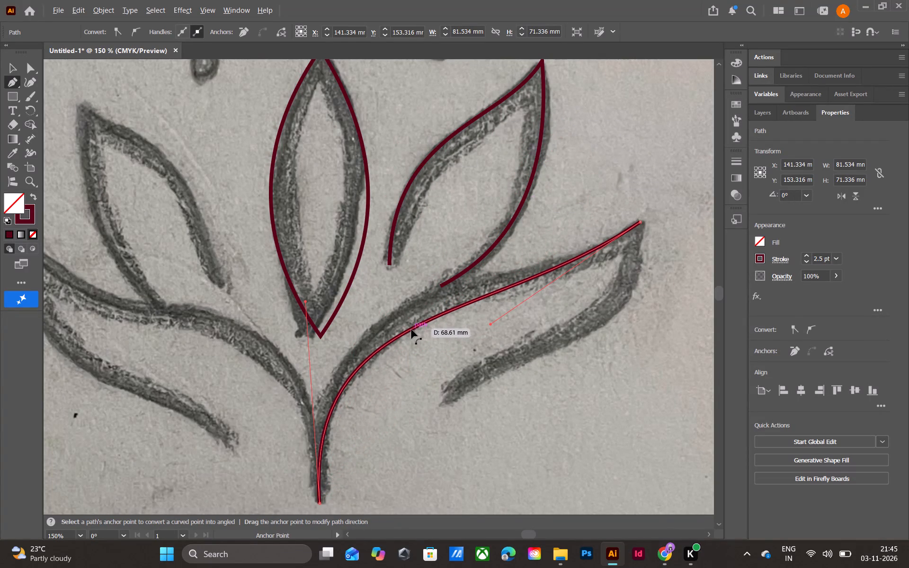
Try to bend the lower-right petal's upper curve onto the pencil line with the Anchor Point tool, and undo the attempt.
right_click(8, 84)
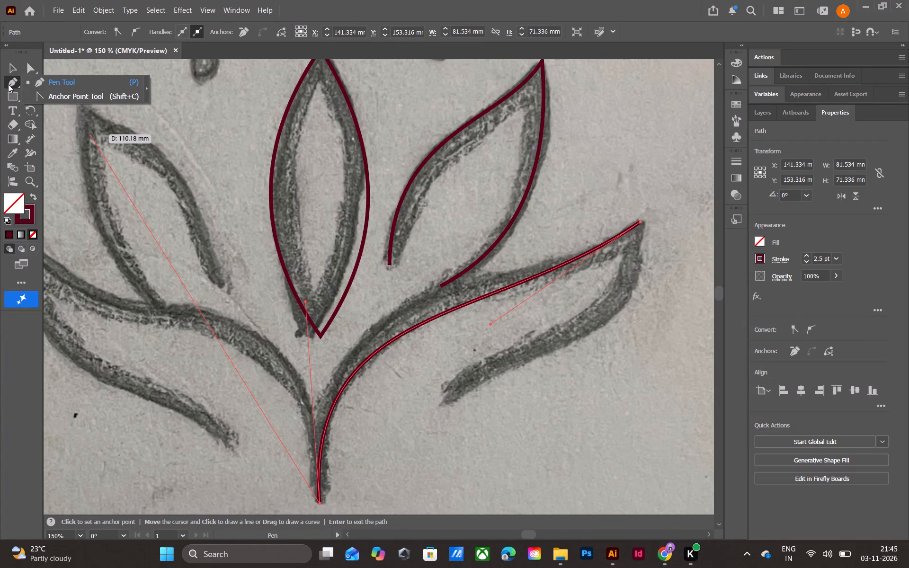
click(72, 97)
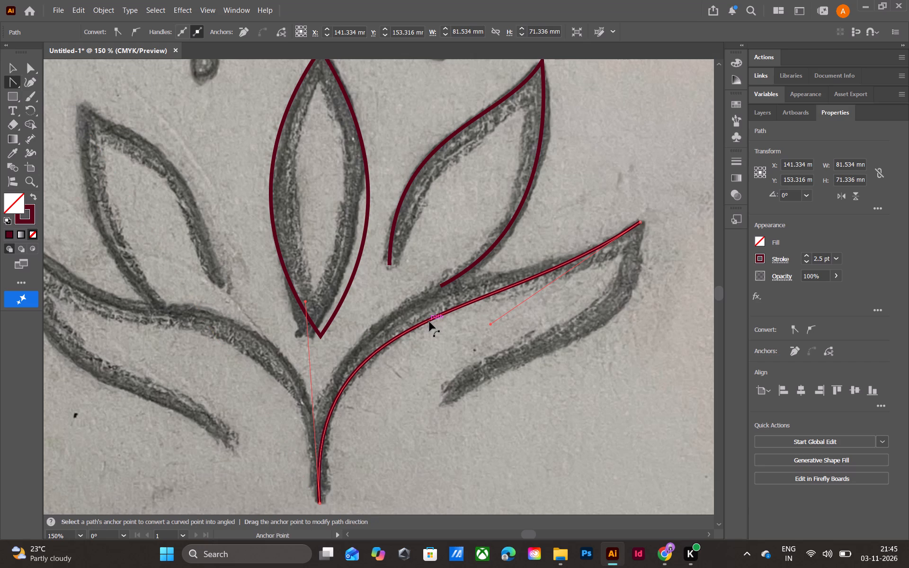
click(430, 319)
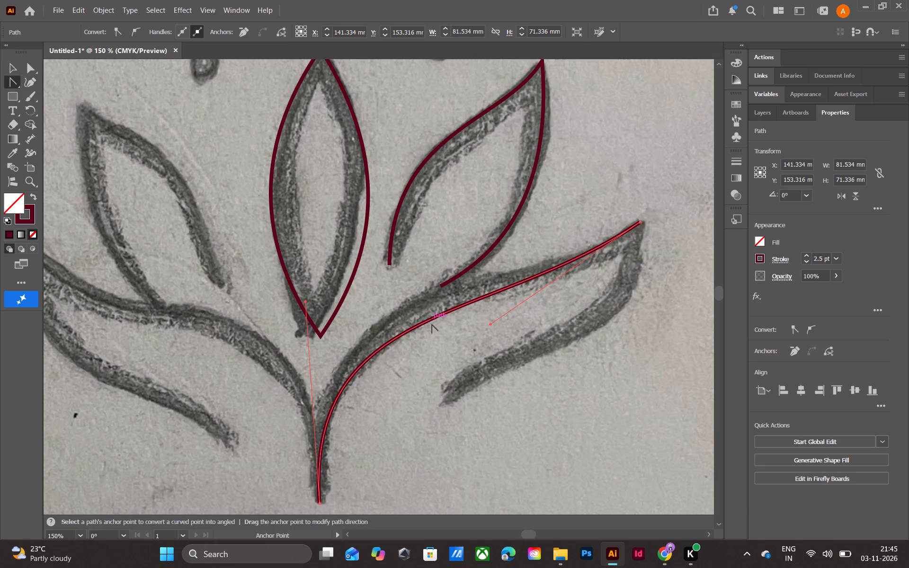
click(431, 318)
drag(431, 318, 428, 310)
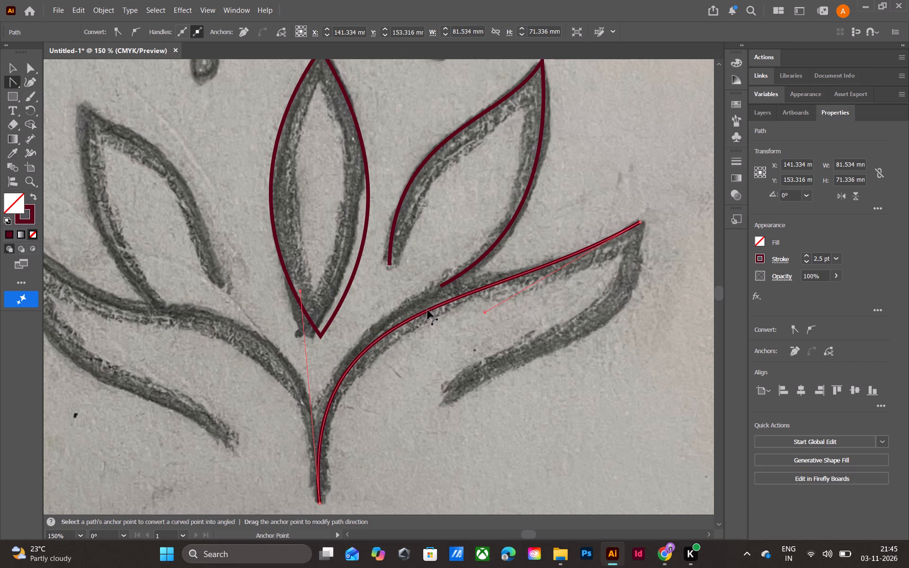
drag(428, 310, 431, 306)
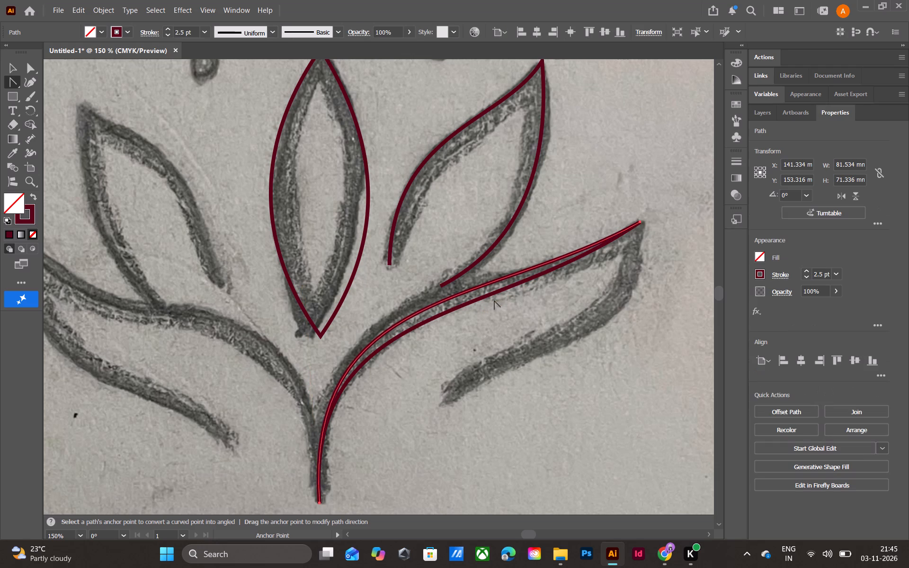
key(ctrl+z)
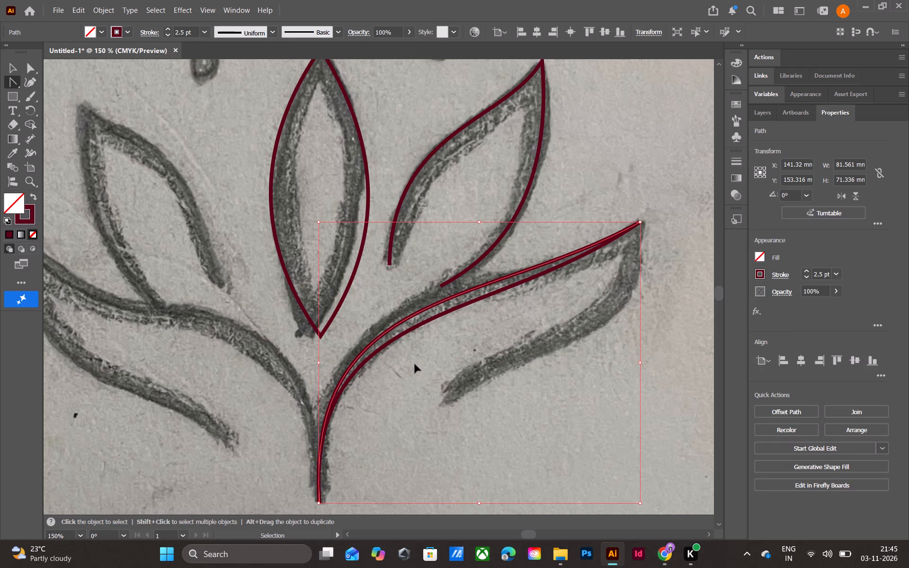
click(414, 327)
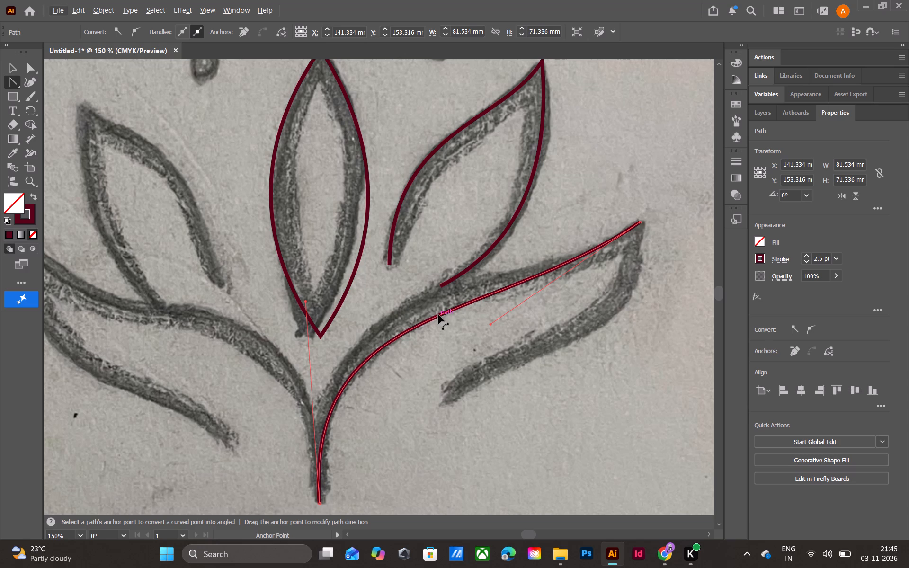
Reshape the lower-right petal's upper curve with the Anchor Point tool so it follows the sketched stem up to the petal tip.
drag(438, 315, 434, 307)
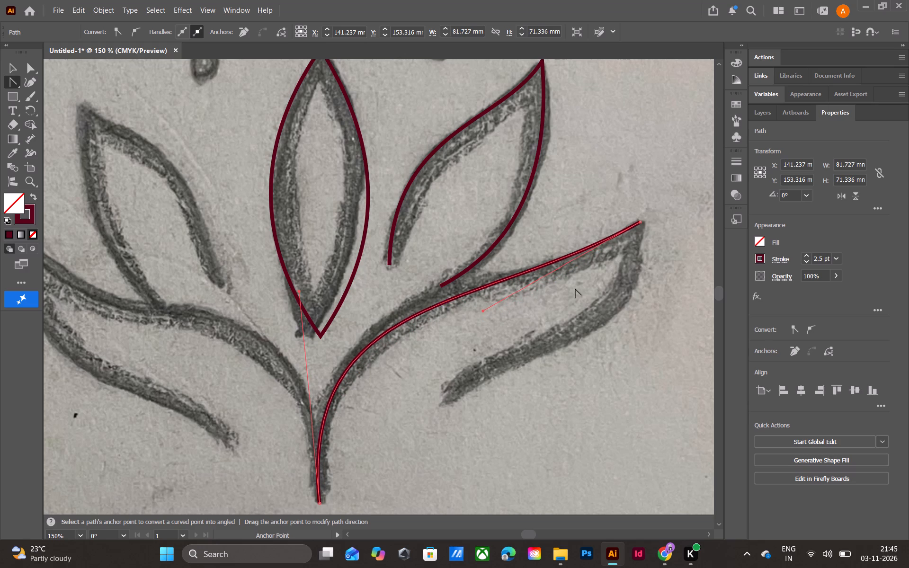
click(589, 247)
click(589, 247)
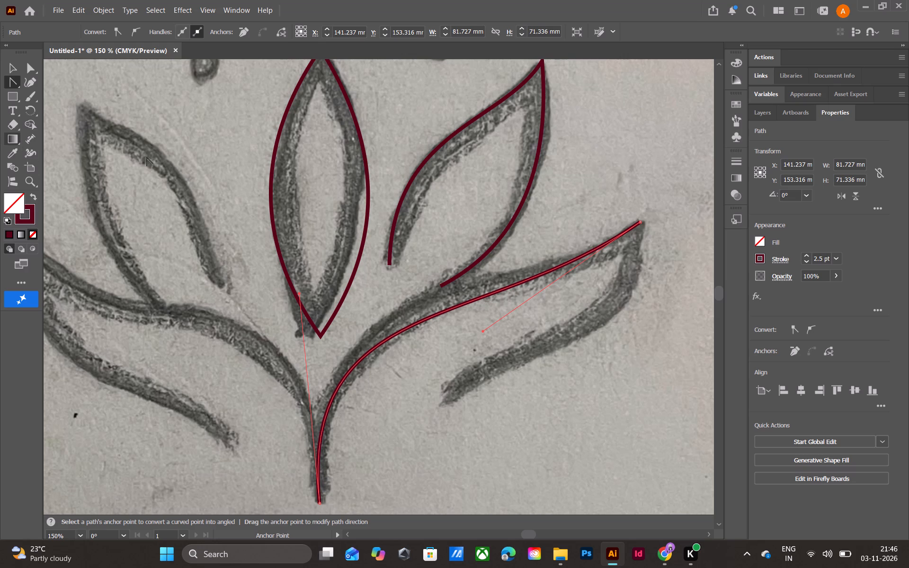
Draw the lower-right petal's lower edge from its tip, about 81 mm end to end, bend it along the pencil line, and deselect it.
right_click(12, 80)
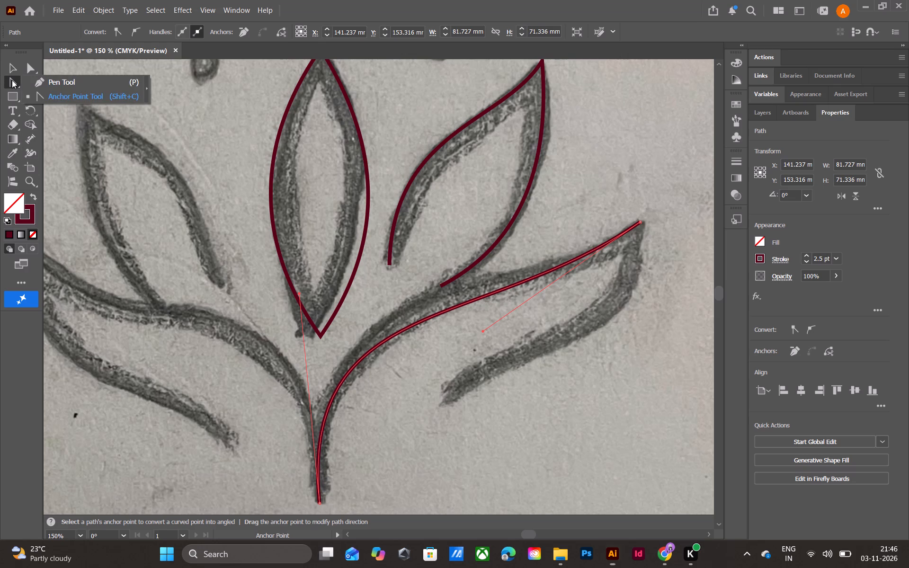
click(55, 83)
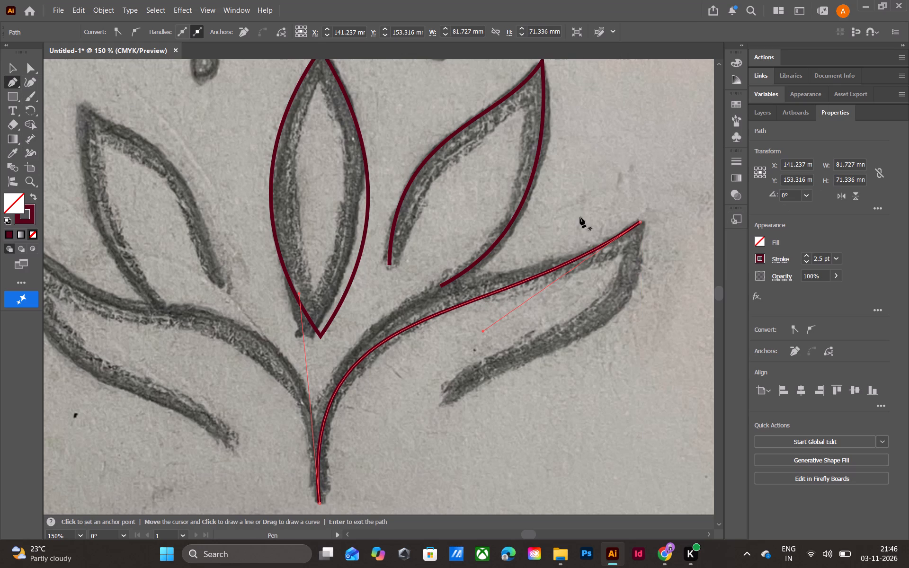
click(640, 222)
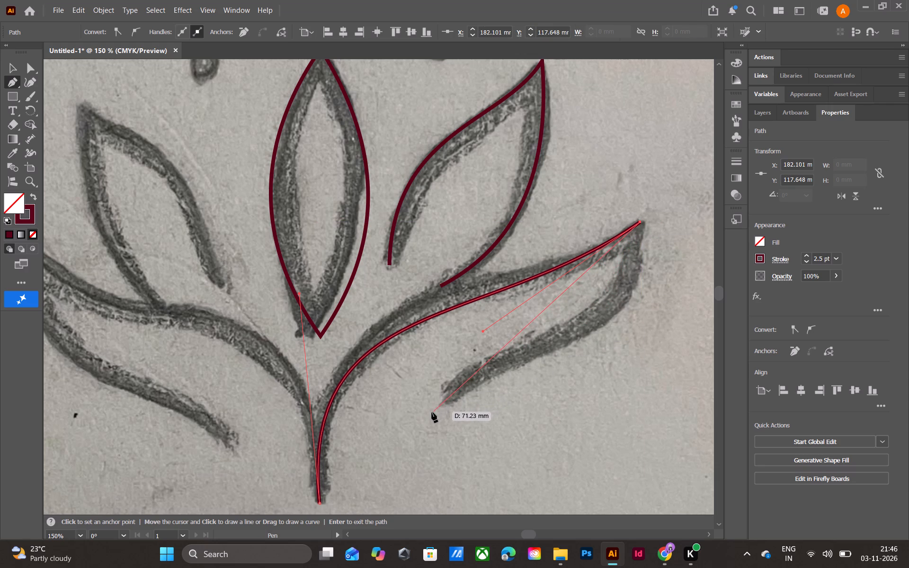
click(396, 431)
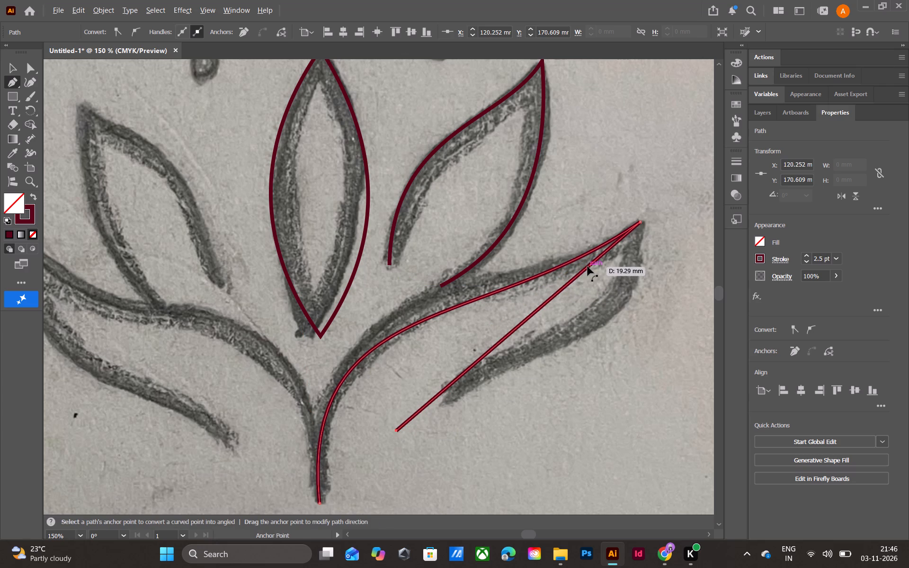
alt+drag(588, 266, 621, 293)
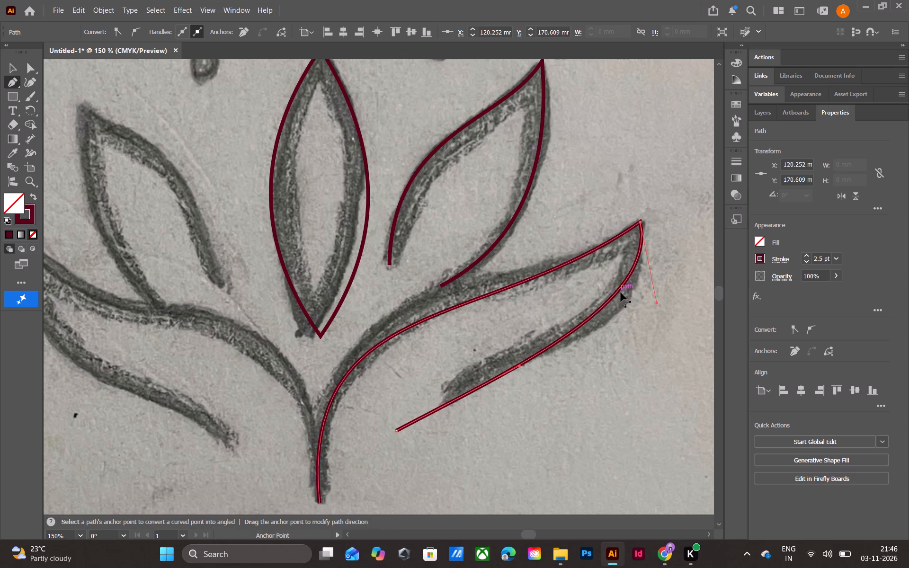
alt+drag(621, 293, 622, 294)
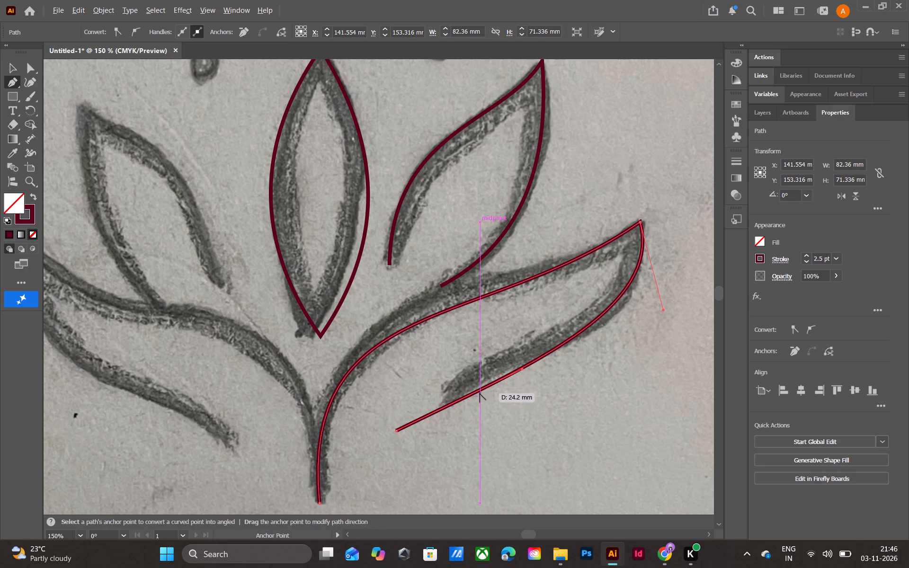
alt+click(467, 393)
alt+click(466, 397)
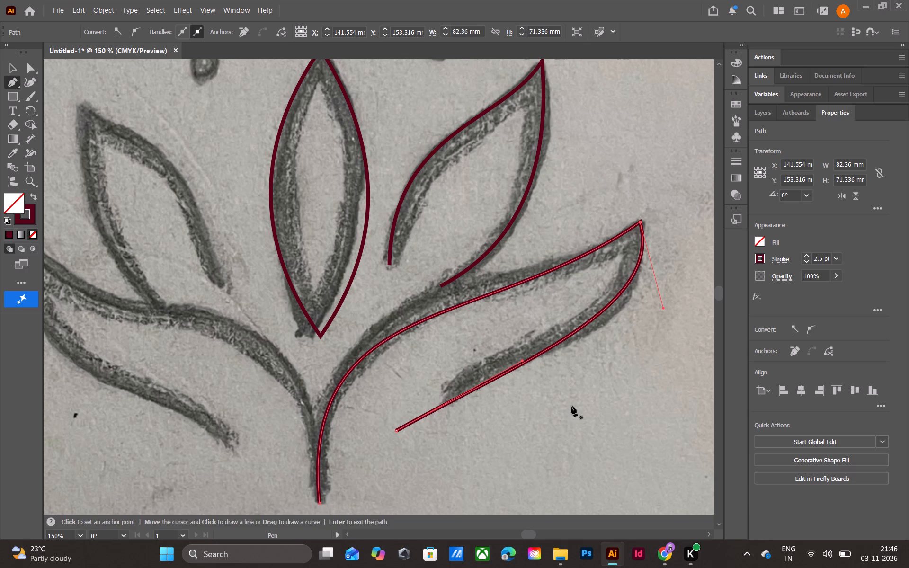
ctrl+scroll(287, 355, up, 7)
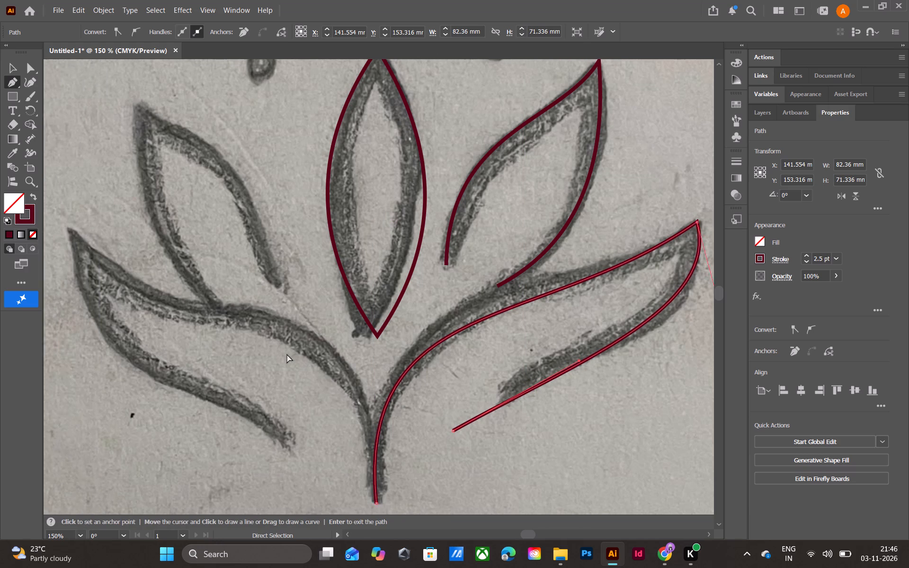
ctrl+click(257, 482)
Draw the upper-left petal's outer edge from tip to base with the Pen tool, about 56 mm end to end, curved along the sketch.
ctrl+scroll(436, 309, down, 2)
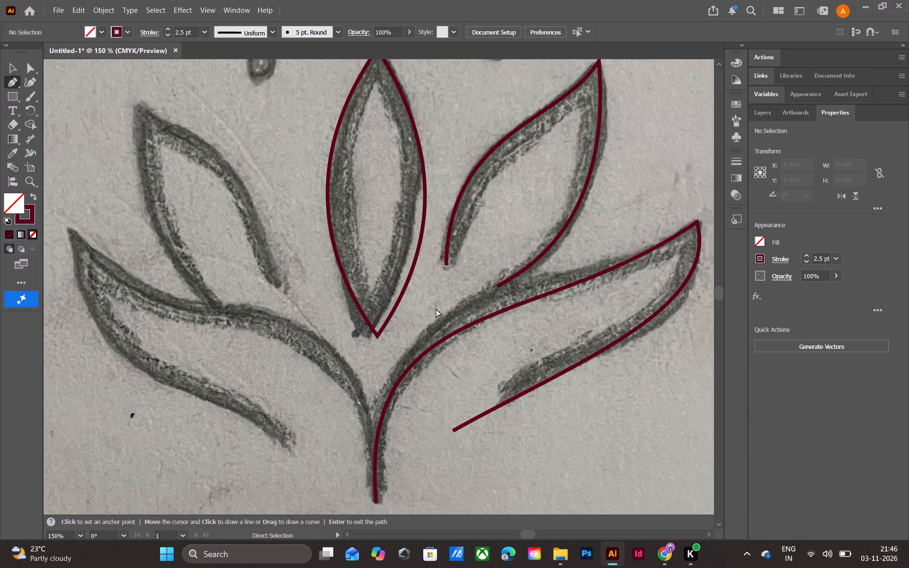
ctrl+scroll(436, 309, down, 3)
ctrl+scroll(436, 309, up, 8)
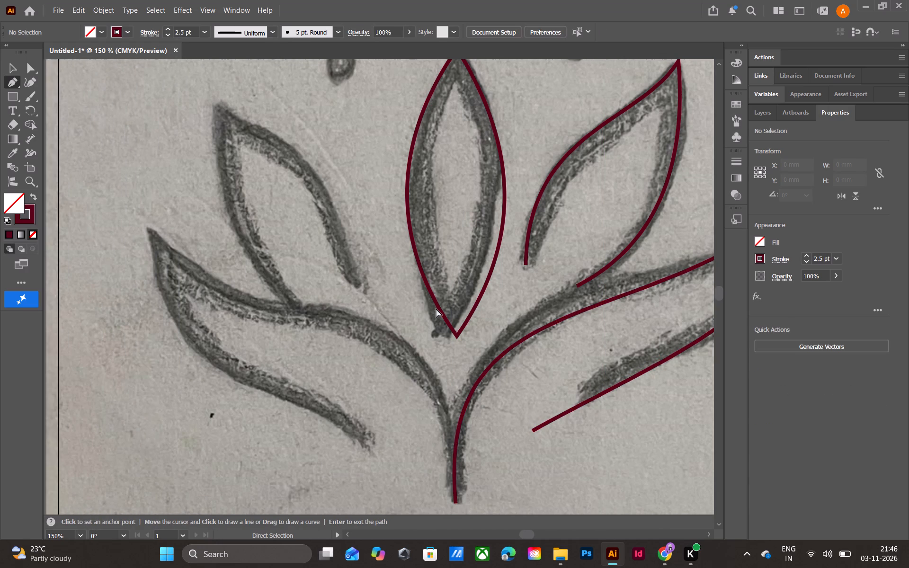
ctrl+scroll(436, 309, up, 3)
scroll(437, 204, up, 9)
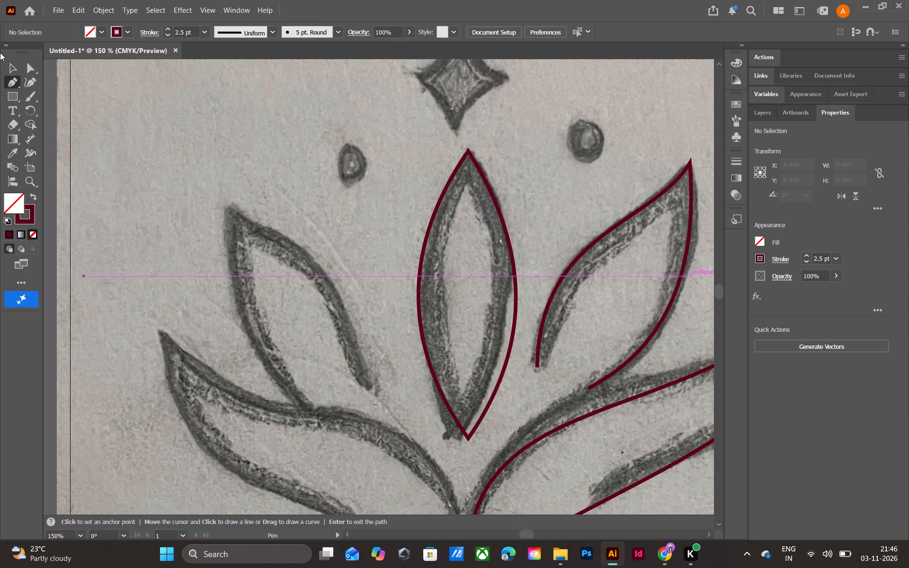
click(12, 78)
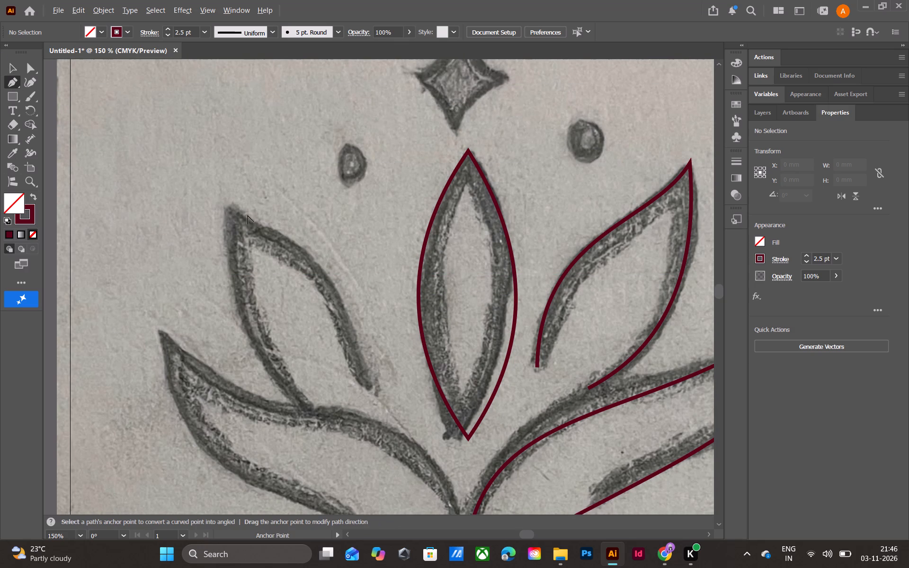
click(230, 204)
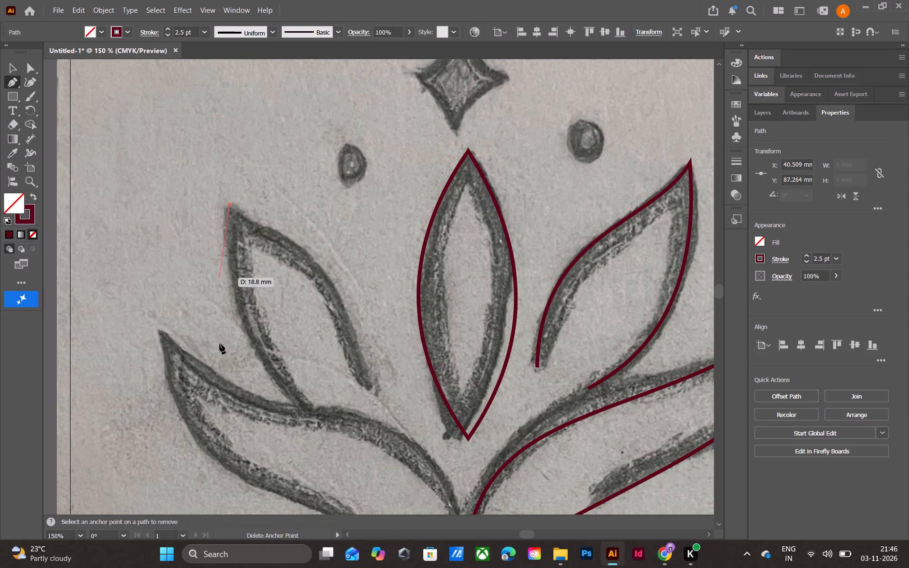
click(308, 412)
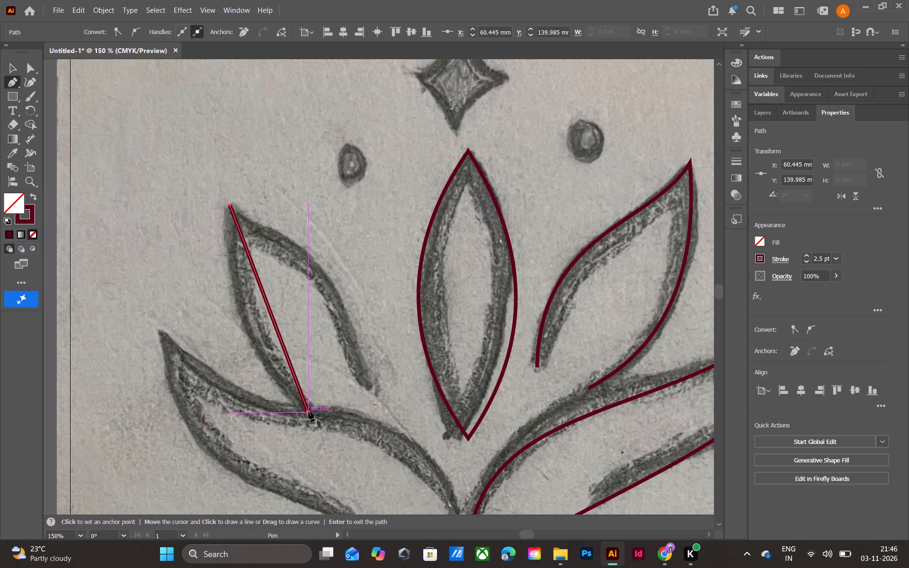
alt+drag(266, 300, 254, 303)
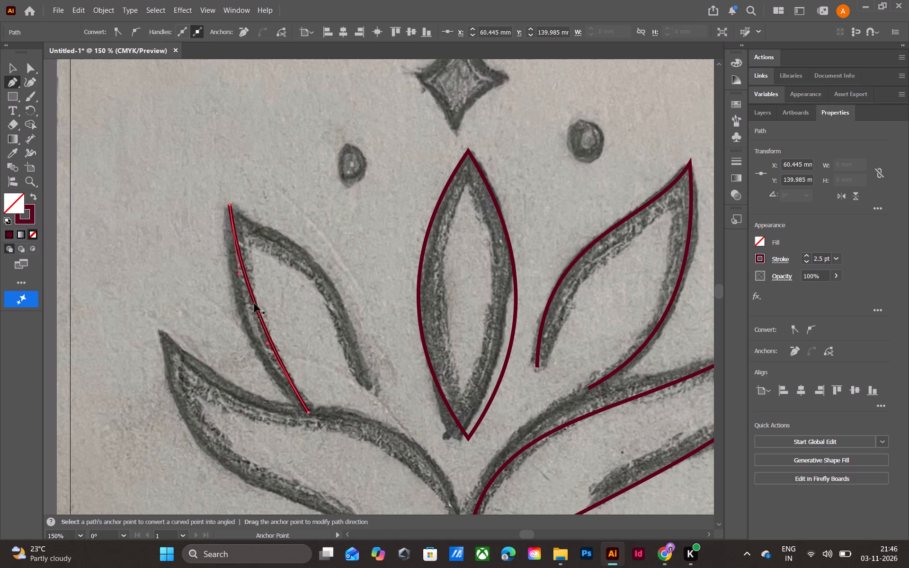
alt+drag(254, 303, 250, 315)
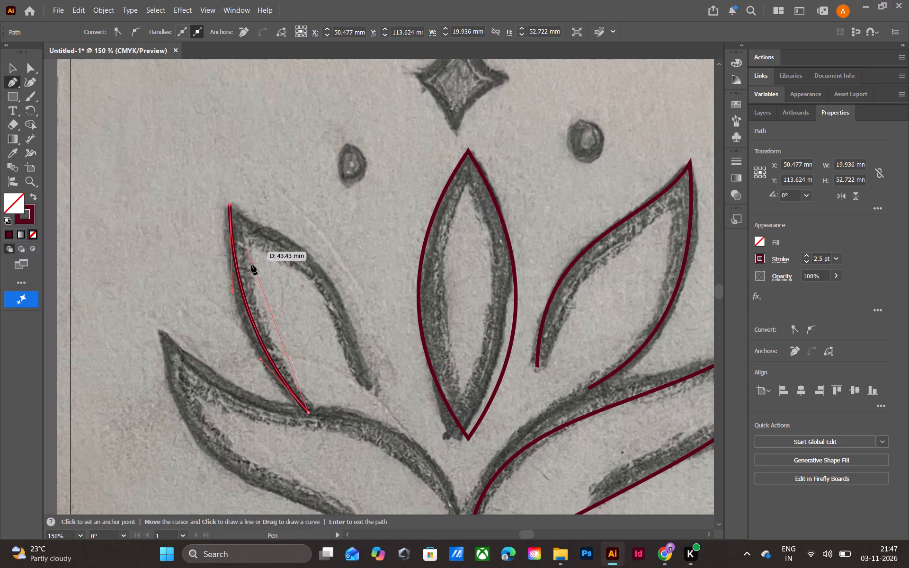
Draw the upper-left petal's inner edge from its tip with the Pen tool, about 57 mm end to end, curved along the sketch.
click(5, 68)
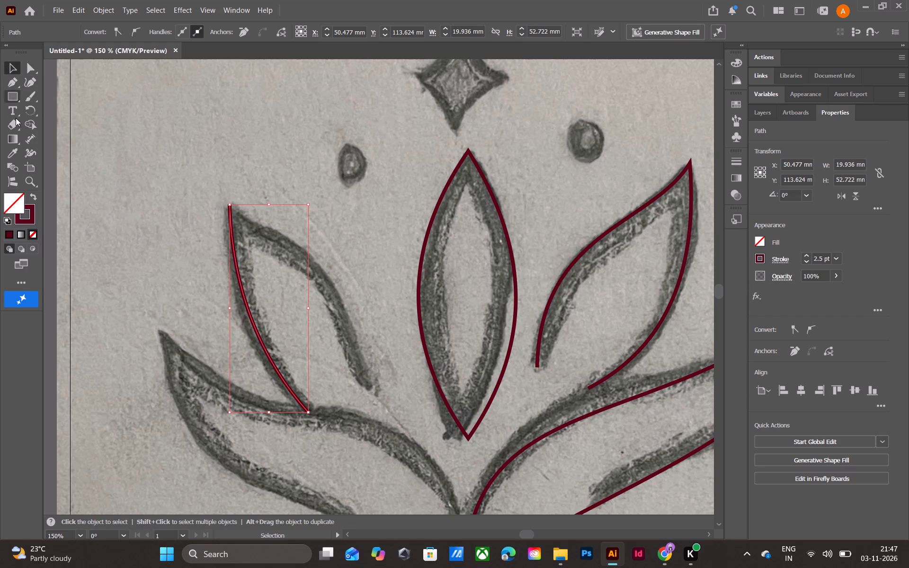
click(9, 77)
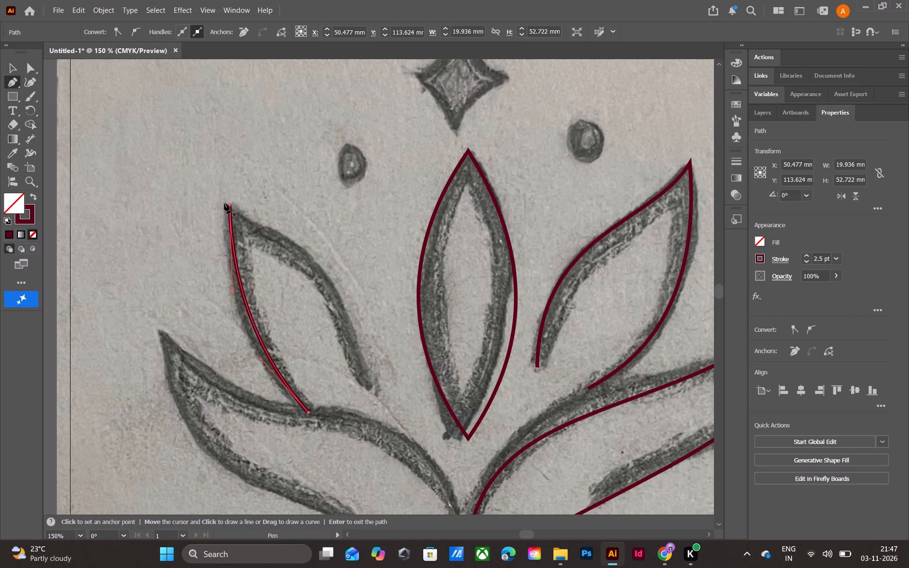
click(230, 207)
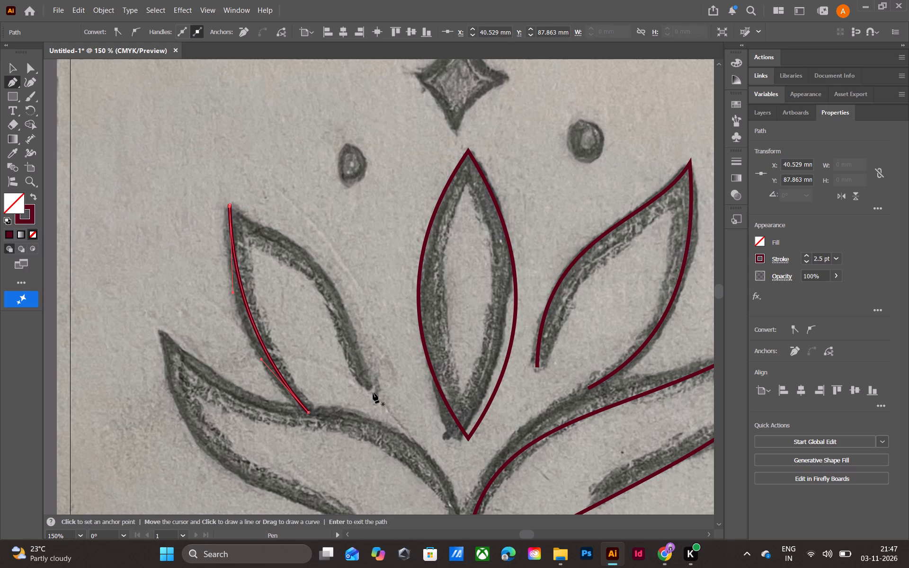
click(232, 208)
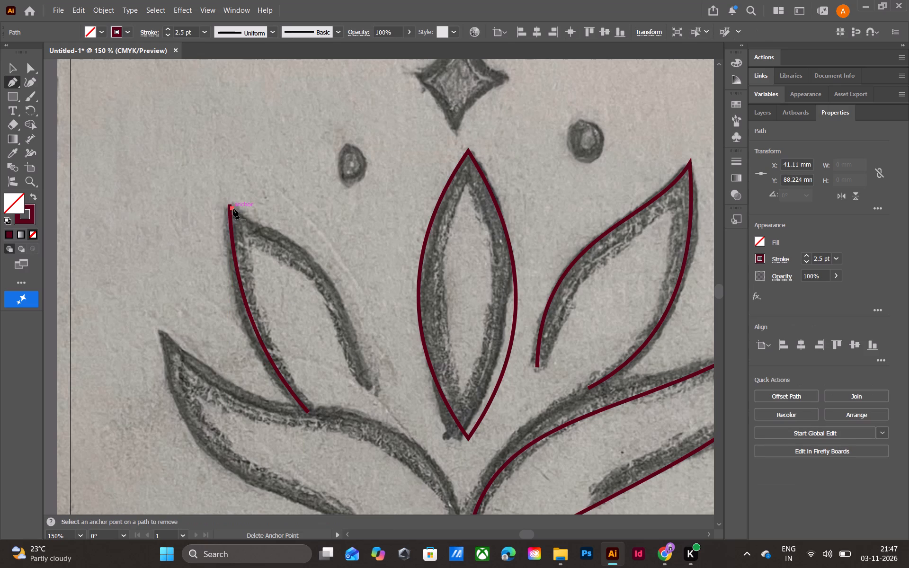
click(369, 386)
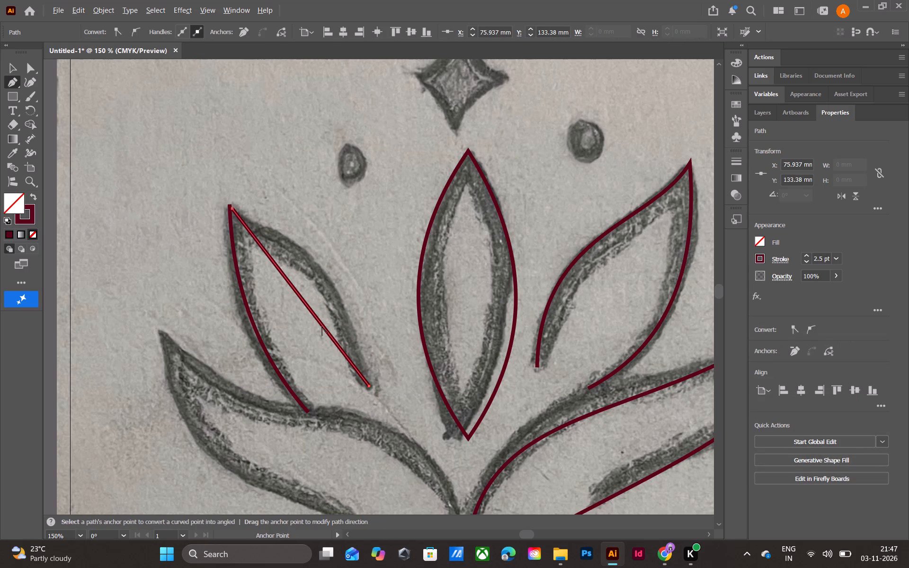
alt+drag(301, 298, 320, 281)
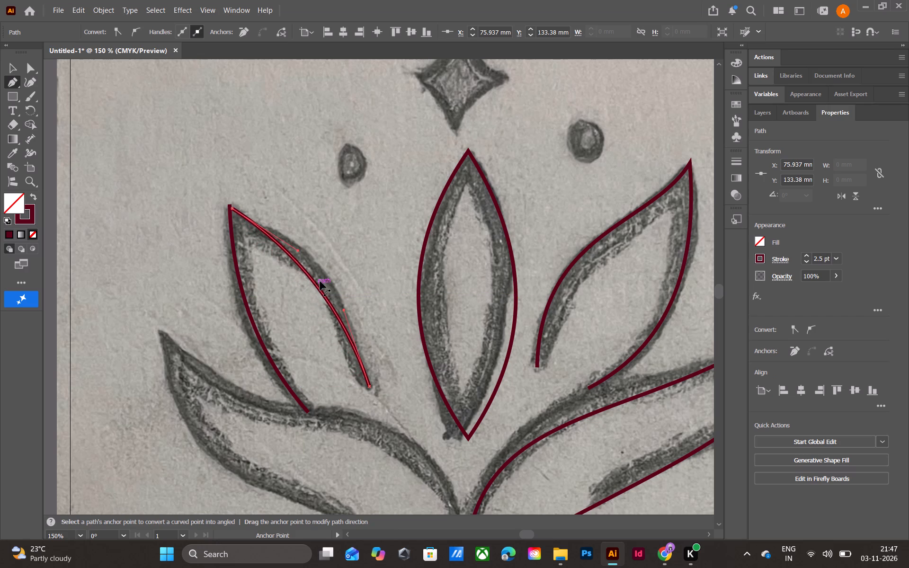
alt+drag(320, 281, 326, 277)
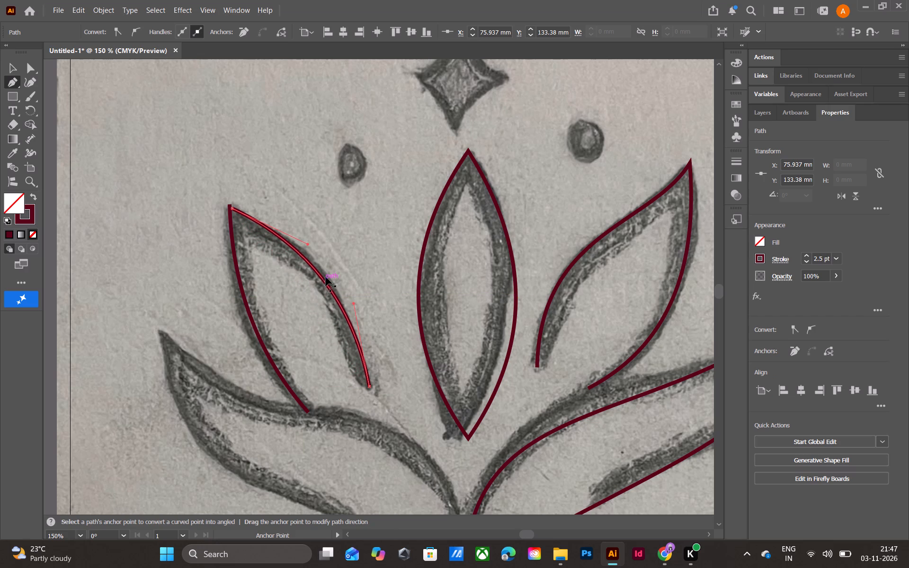
alt+drag(326, 277, 326, 277)
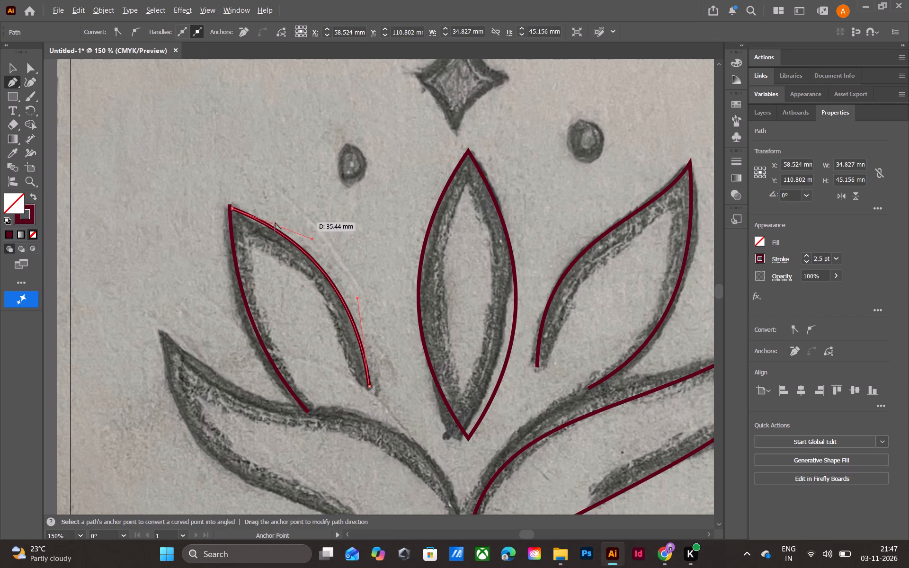
alt+click(270, 226)
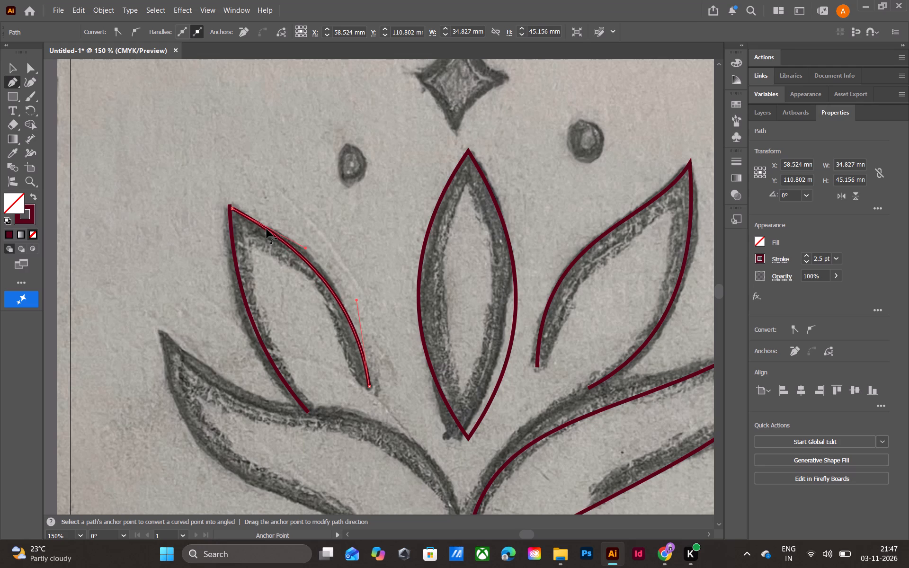
alt+click(267, 229)
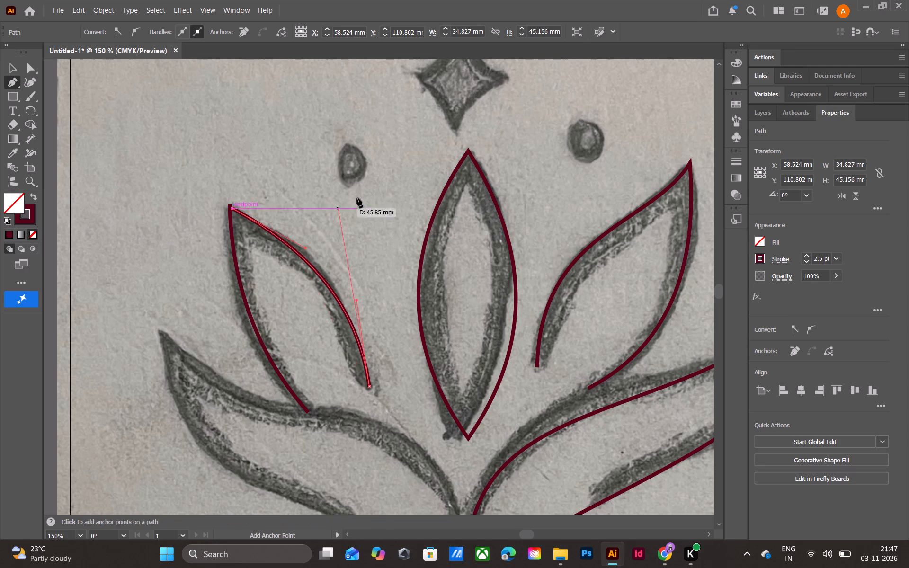
Undo the stray Pen point placed beside the upper-left petal and deselect the petal's finished inner edge.
click(357, 198)
key(ctrl+z)
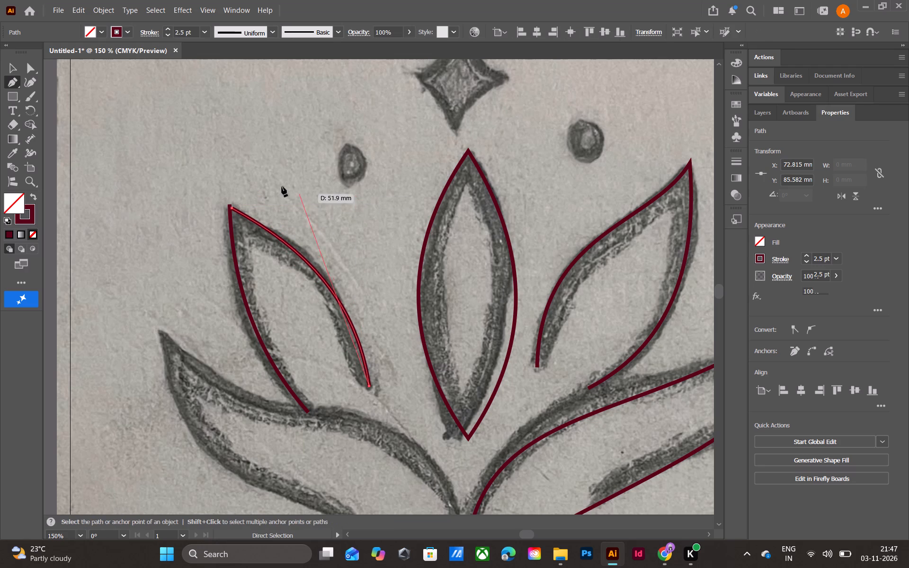
click(7, 70)
click(372, 145)
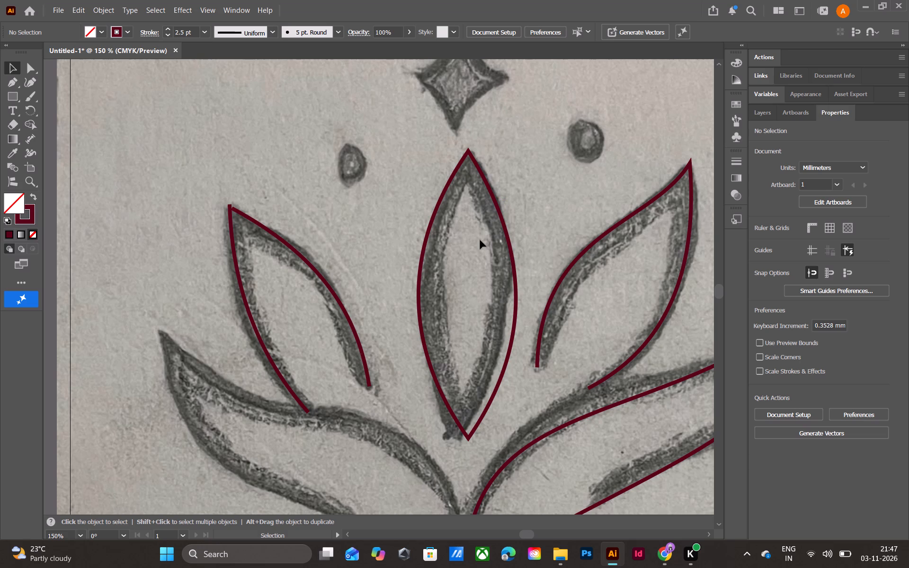
Draw a straight Pen segment for the lower-left petal's lower edge, from its tip to its inner end, about 80 mm long.
ctrl+scroll(480, 240, down, 5)
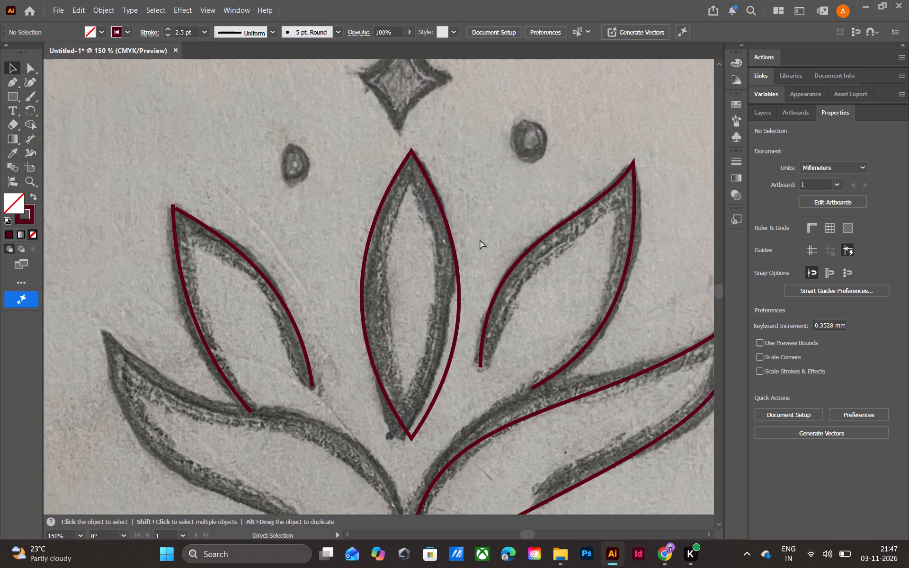
ctrl+scroll(480, 240, up, 9)
scroll(480, 240, down, 11)
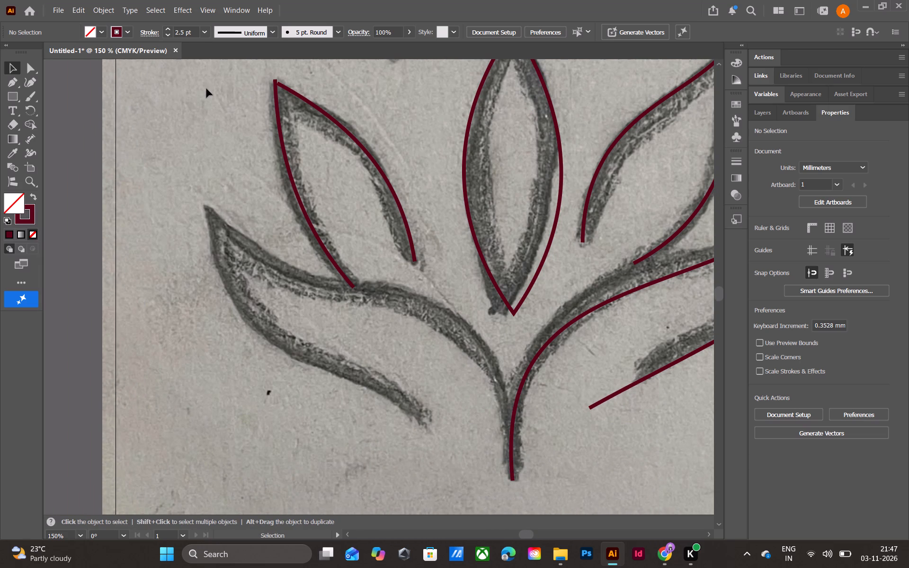
click(31, 82)
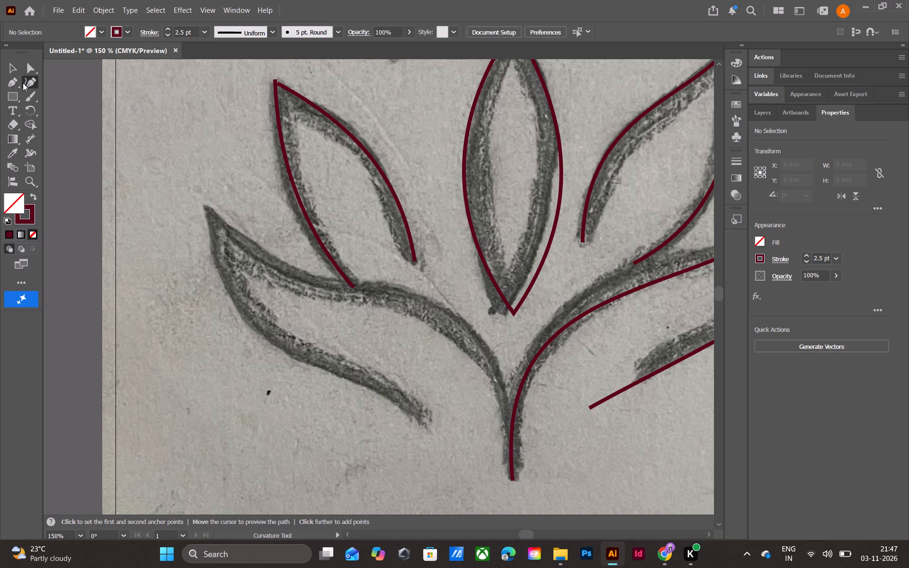
click(10, 81)
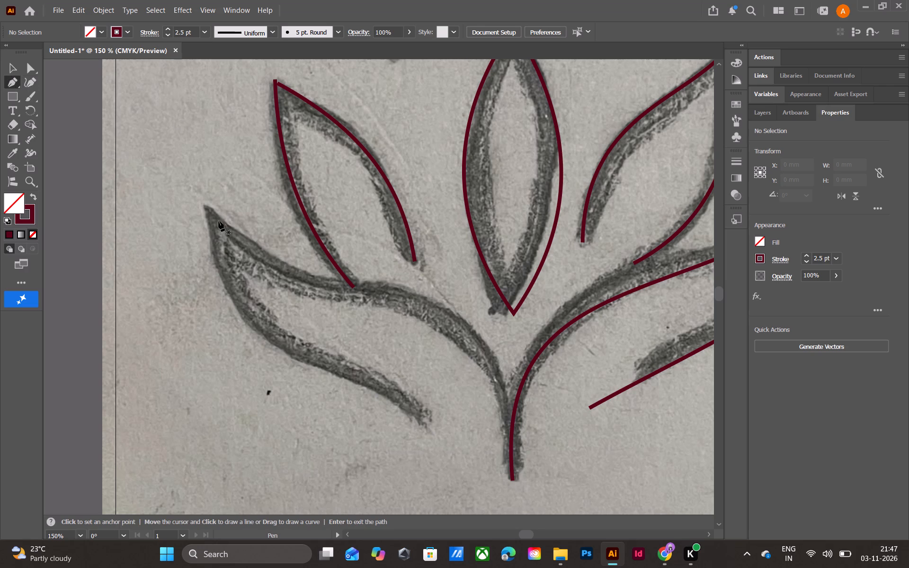
click(204, 205)
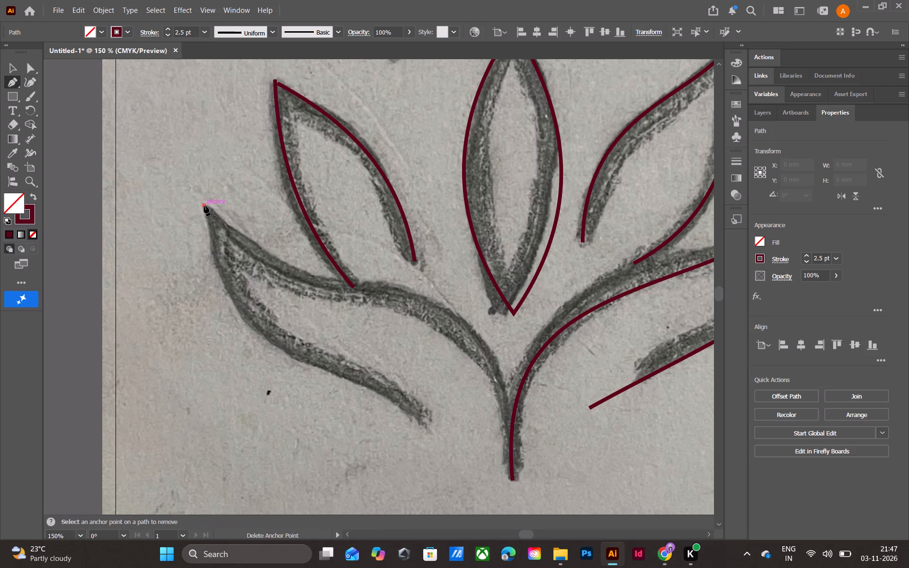
click(428, 426)
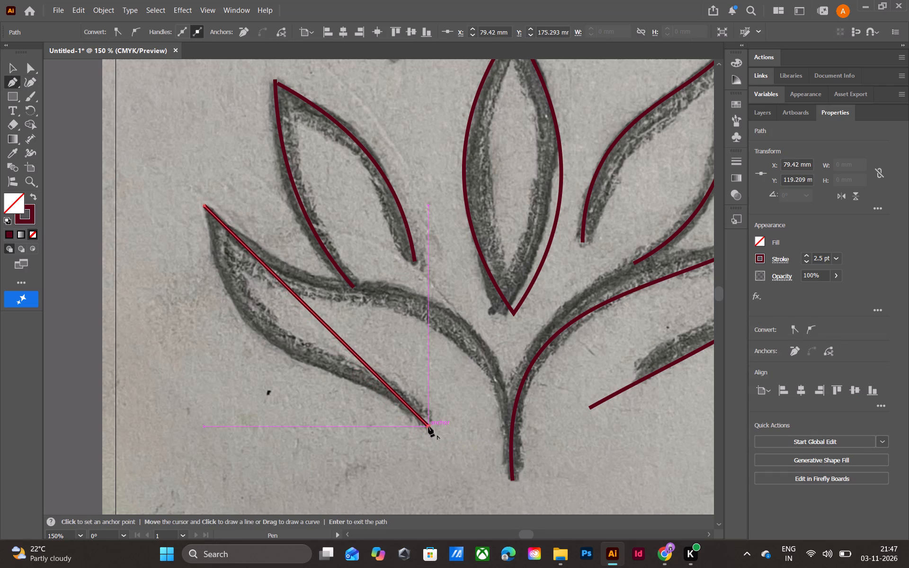
Bend the lower-left petal's lower edge toward the pencil line by reshaping the segment and adjusting its direction handles.
alt+drag(290, 291, 261, 317)
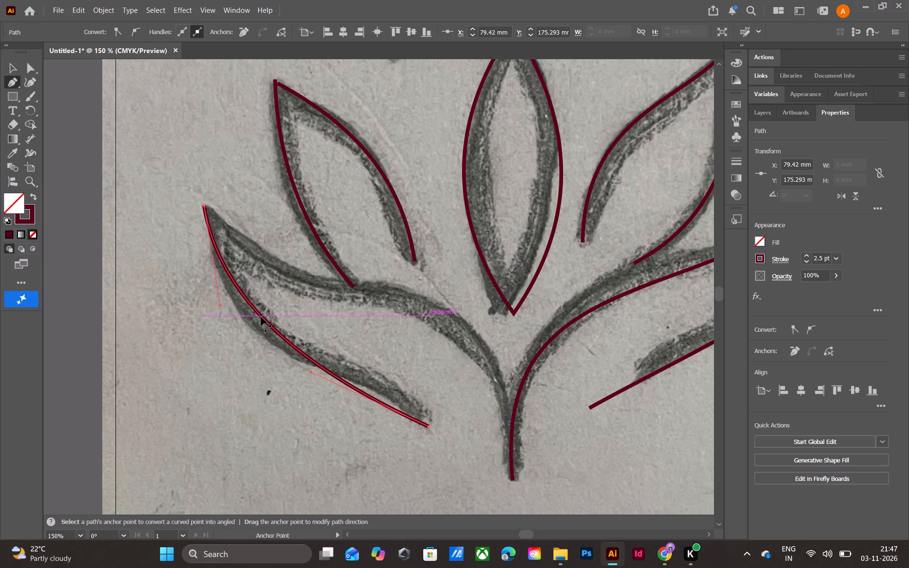
alt+drag(261, 317, 252, 318)
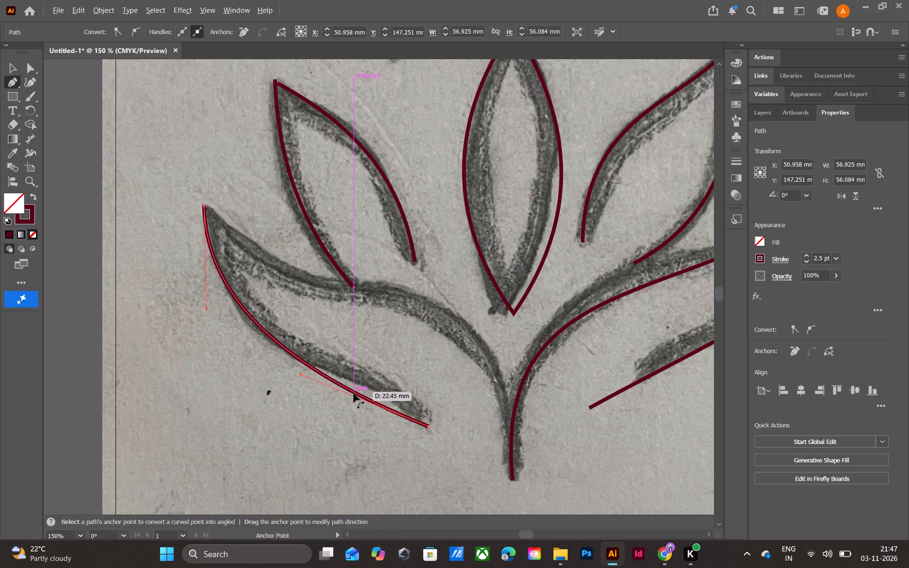
alt+drag(364, 397, 367, 392)
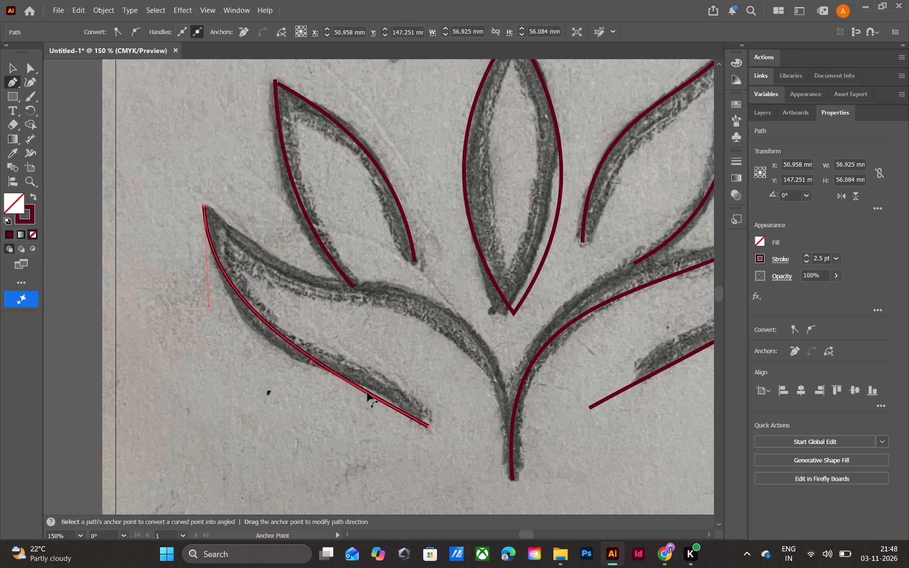
alt+drag(367, 392, 376, 386)
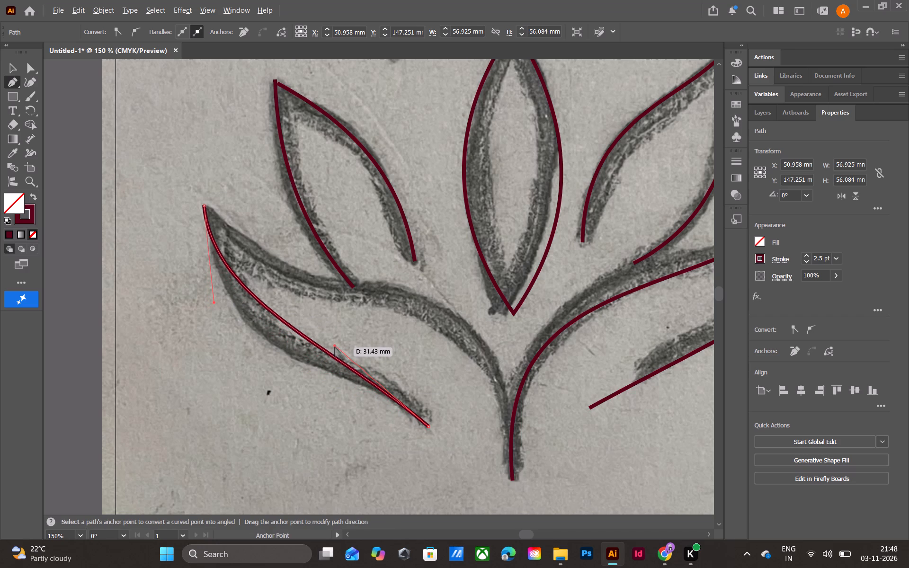
alt+drag(335, 345, 354, 336)
alt+drag(214, 301, 214, 301)
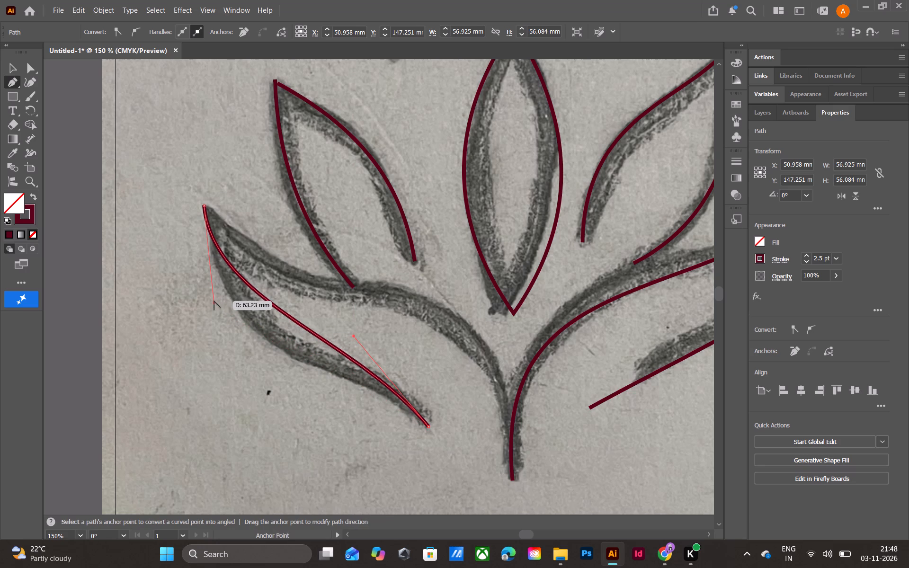
alt+drag(214, 301, 198, 307)
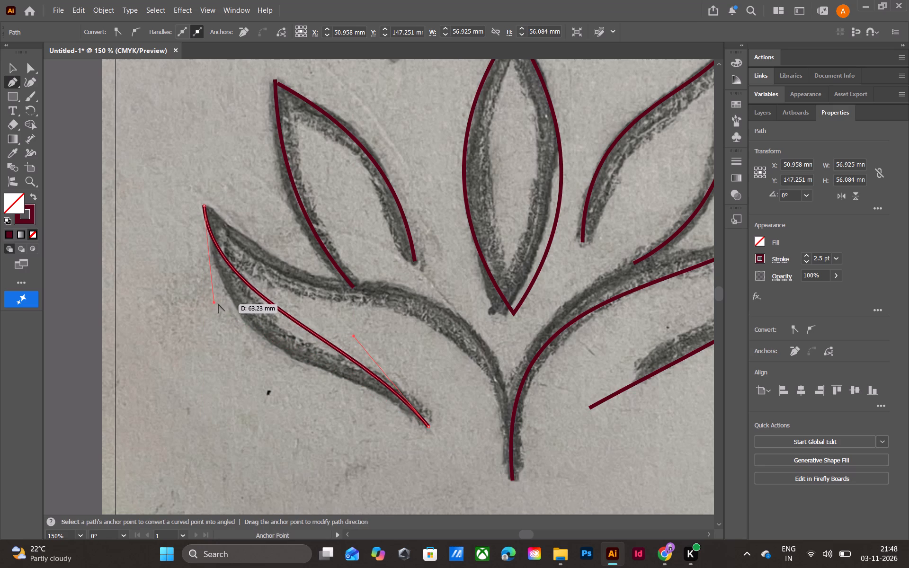
alt+click(215, 302)
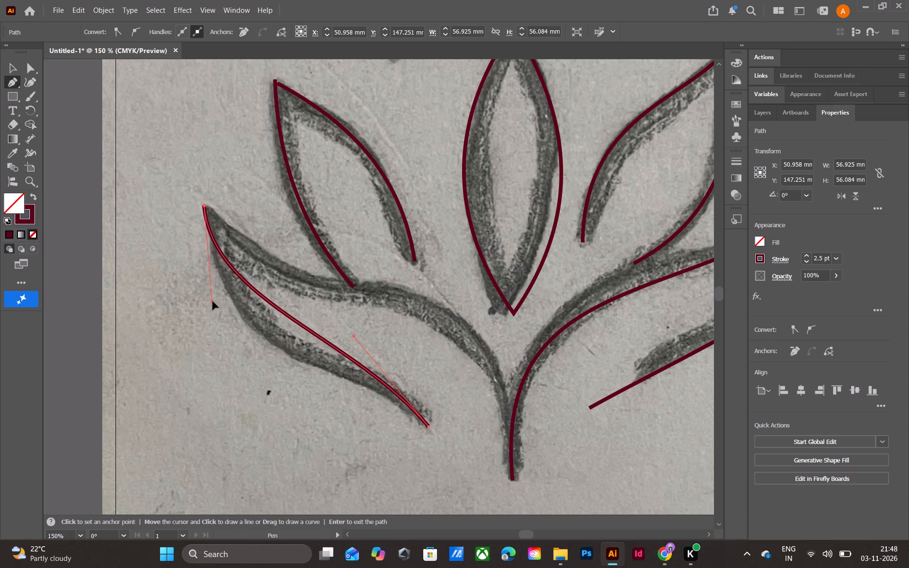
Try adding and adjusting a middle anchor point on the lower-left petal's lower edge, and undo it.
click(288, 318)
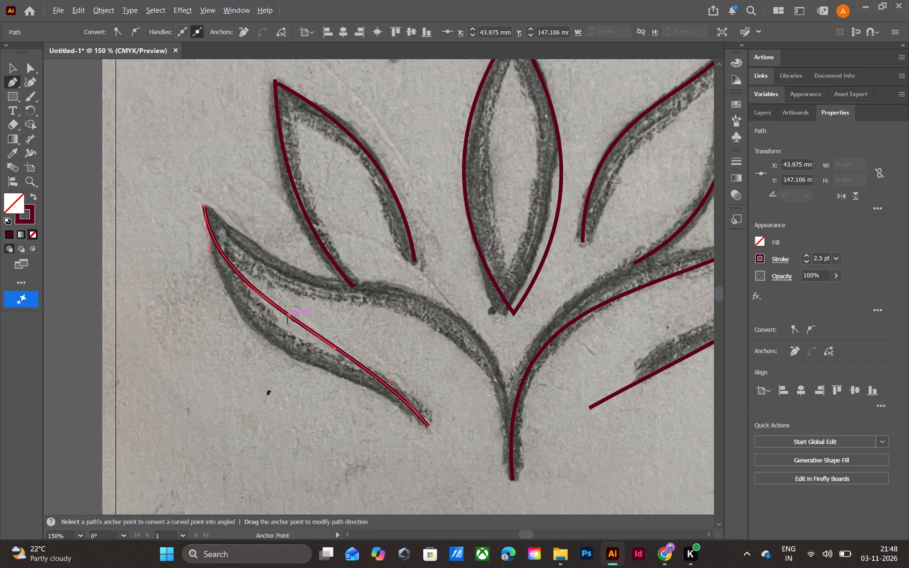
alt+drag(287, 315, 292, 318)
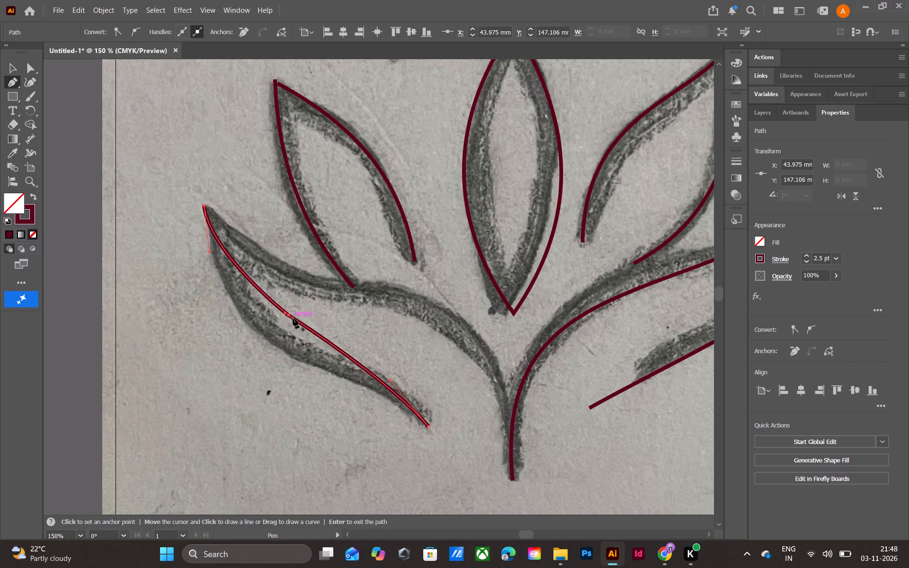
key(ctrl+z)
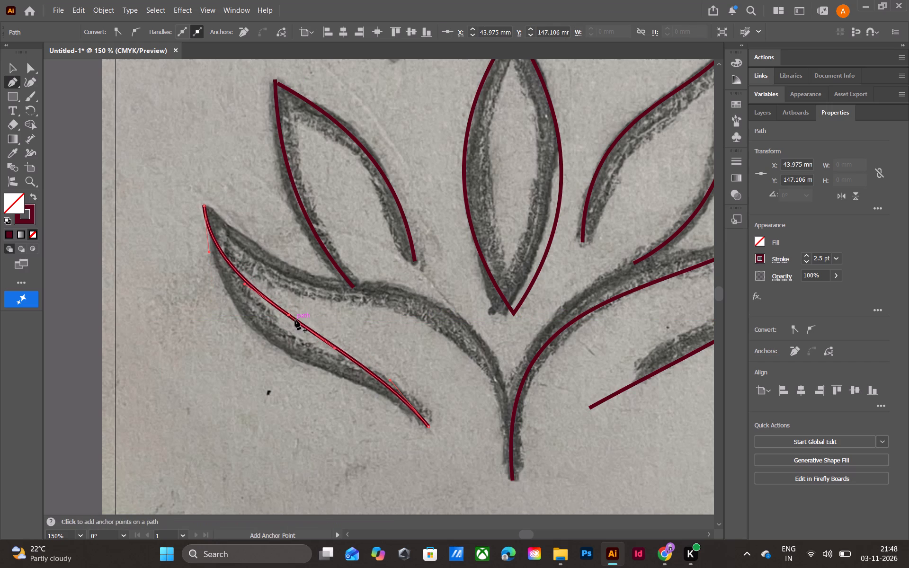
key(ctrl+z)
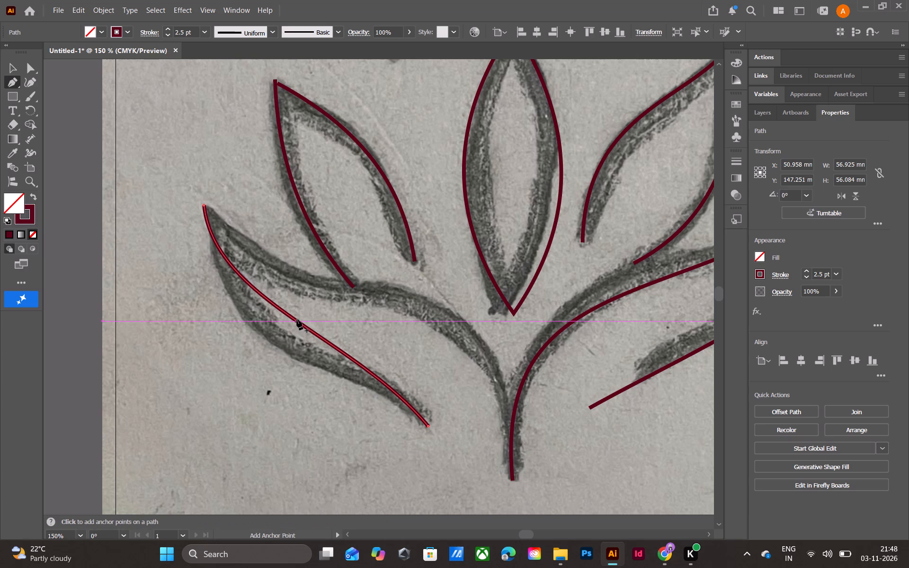
Reshape the lower-left petal's lower edge into an S-curve along the sketch, swinging its inner end upward, and deselect it.
alt+drag(297, 319, 293, 328)
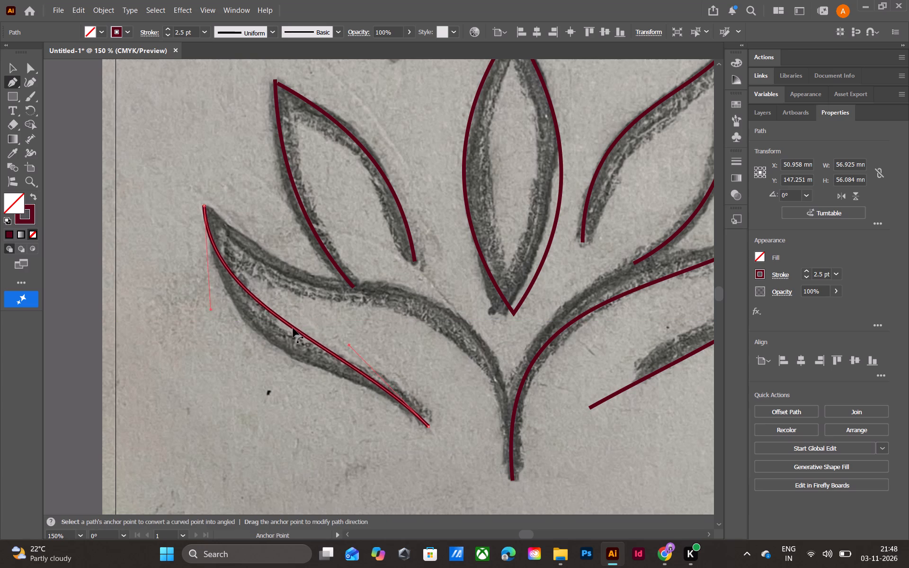
alt+drag(293, 328, 287, 338)
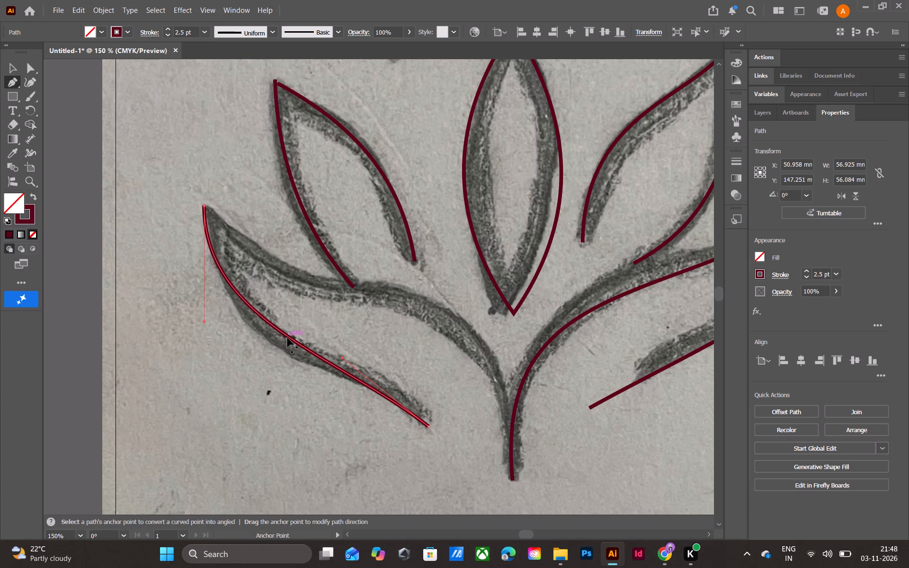
alt+drag(287, 338, 284, 343)
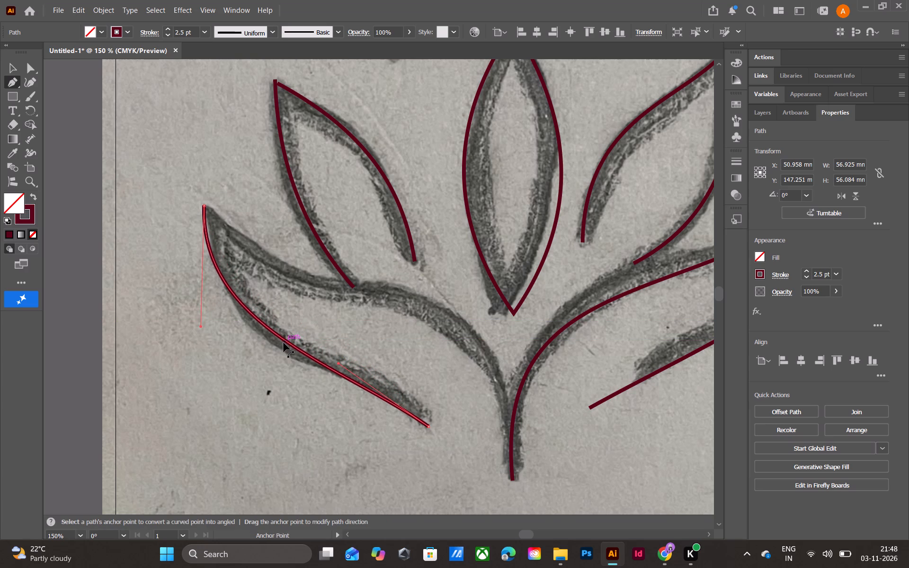
alt+drag(284, 343, 312, 347)
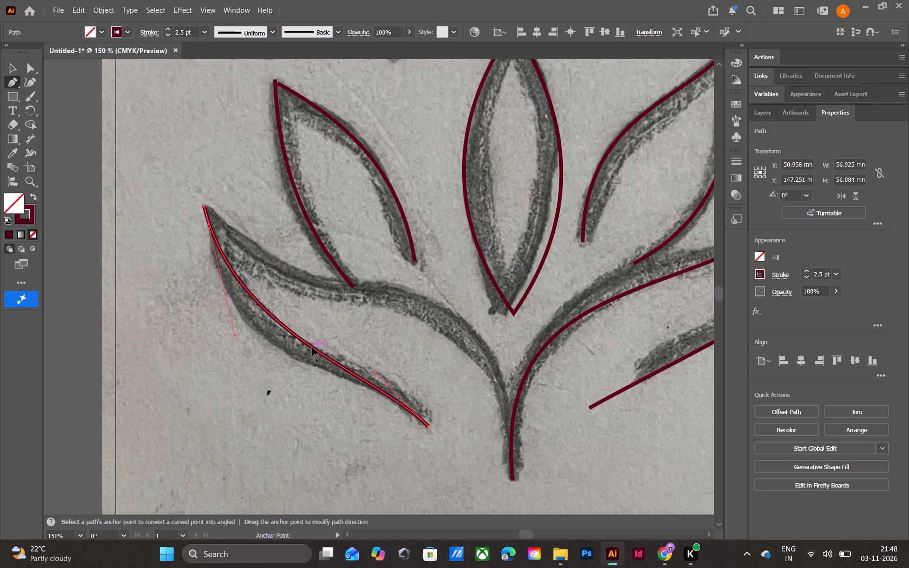
alt+drag(312, 347, 302, 359)
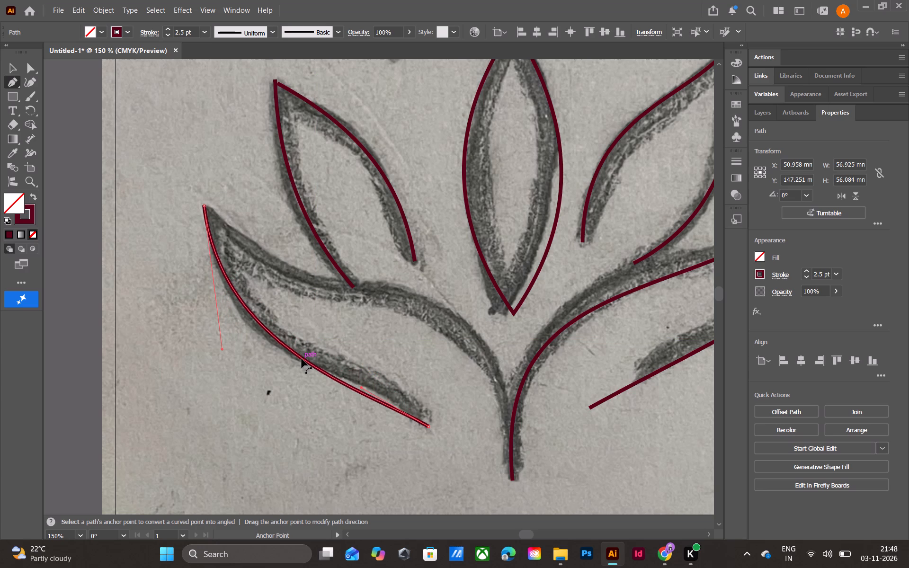
alt+drag(302, 359, 302, 360)
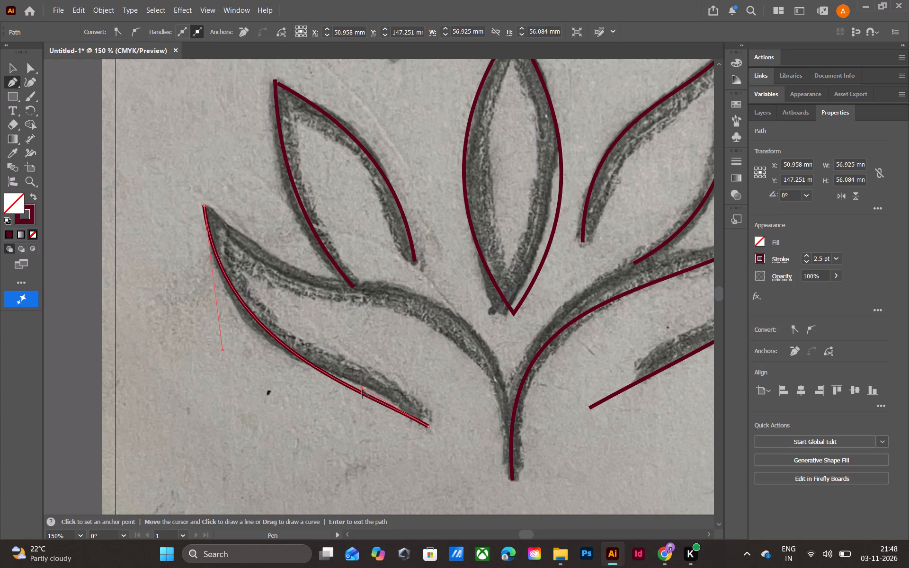
alt+drag(362, 389, 370, 384)
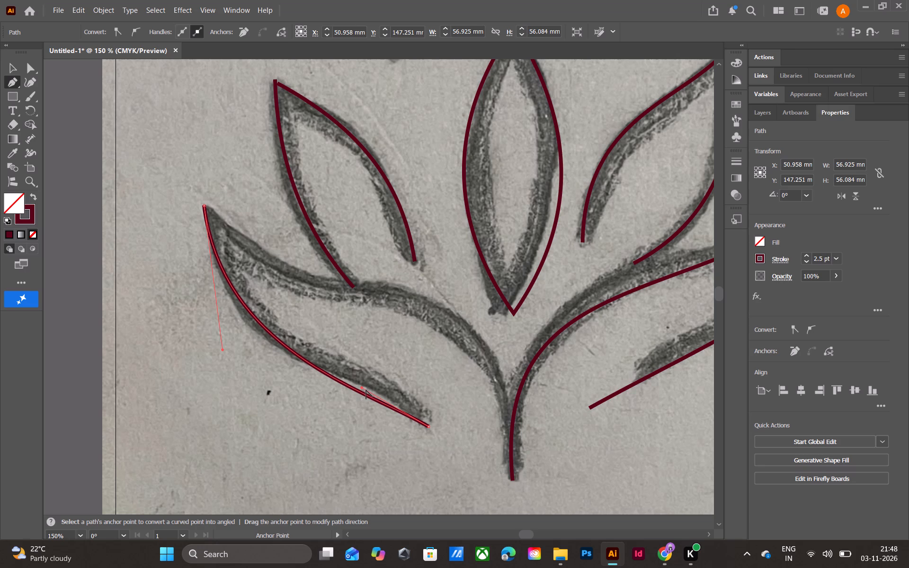
alt+drag(361, 387, 388, 372)
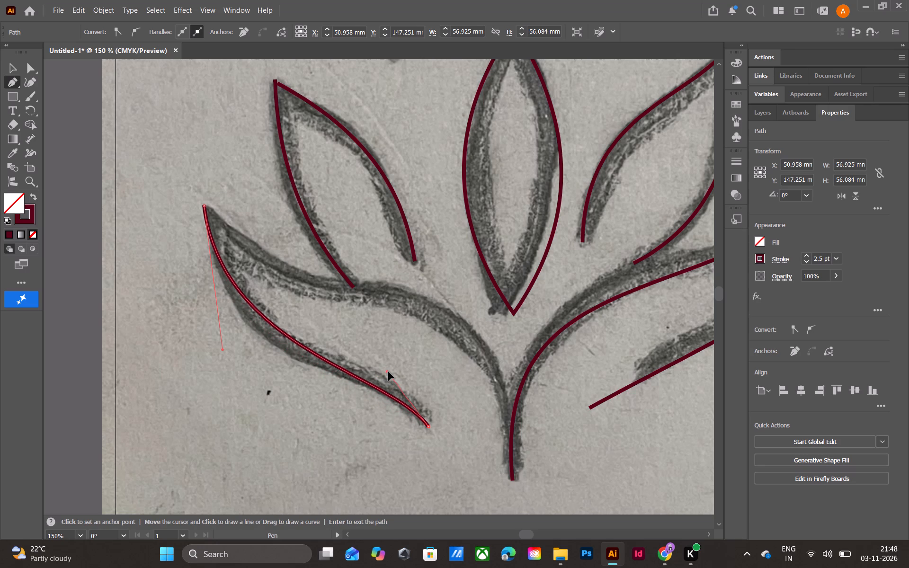
alt+drag(388, 372, 393, 369)
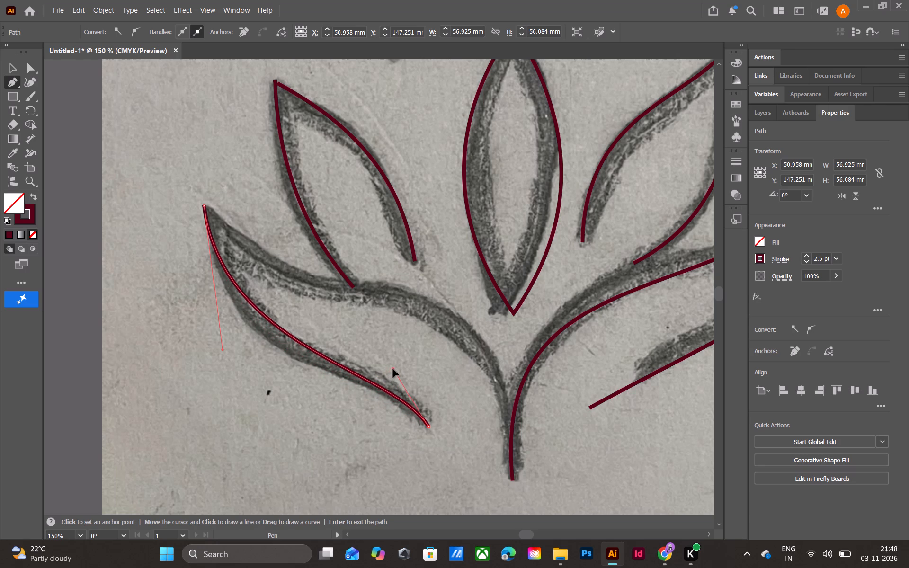
alt+drag(393, 369, 395, 368)
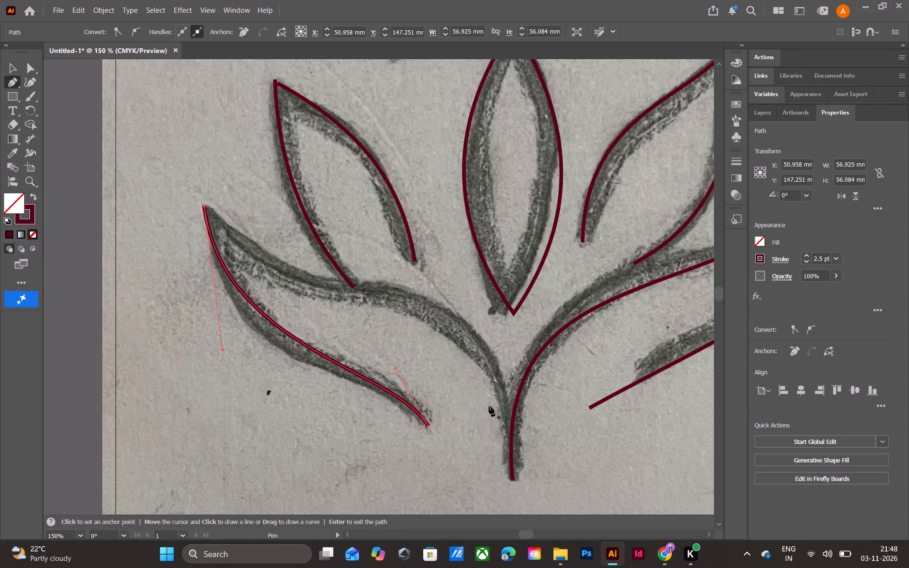
click(12, 71)
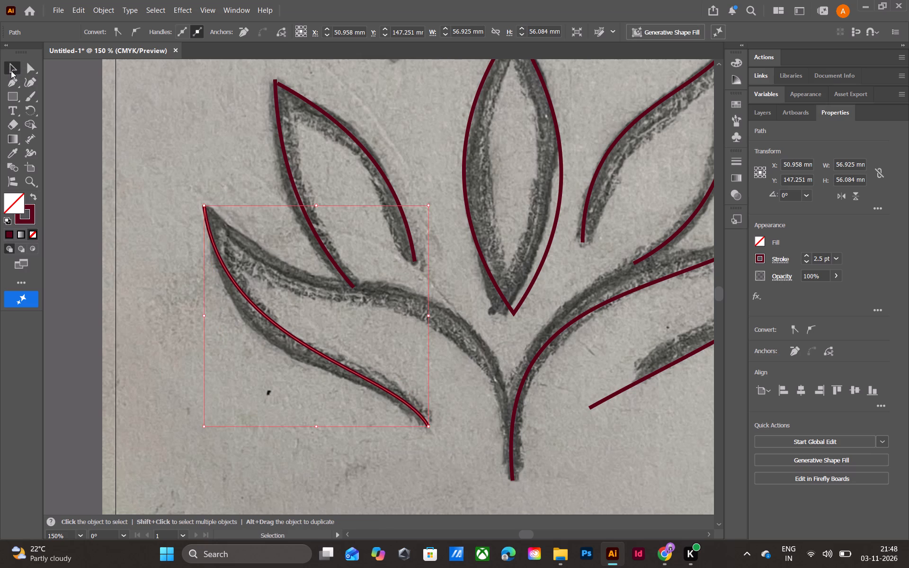
click(137, 238)
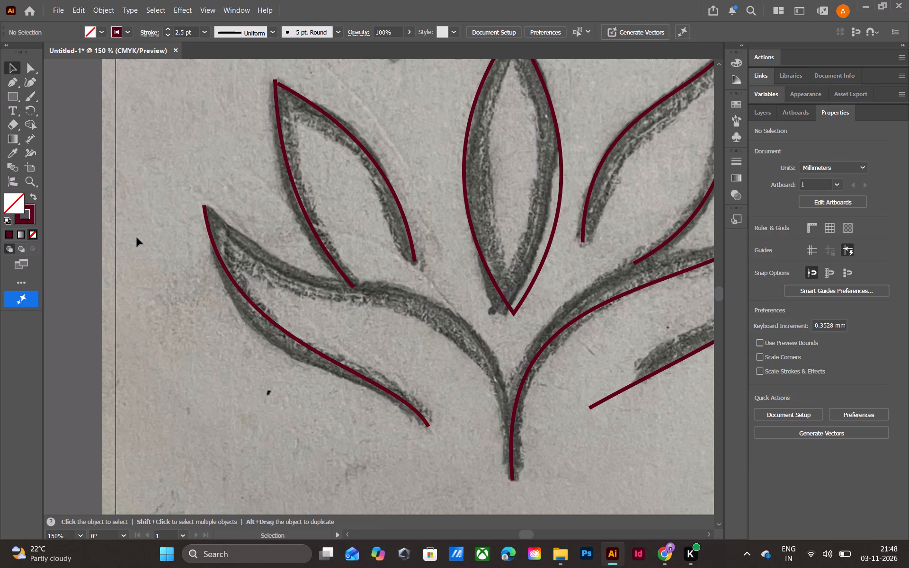
Draw a straight Pen segment from the lower-left petal's tip to the base of the central stem, about 104 mm long.
click(9, 84)
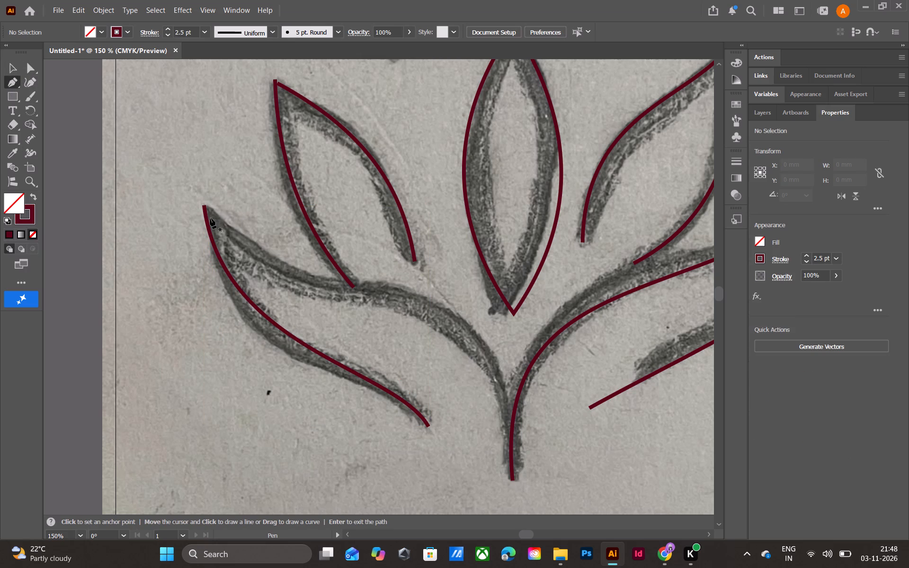
click(204, 204)
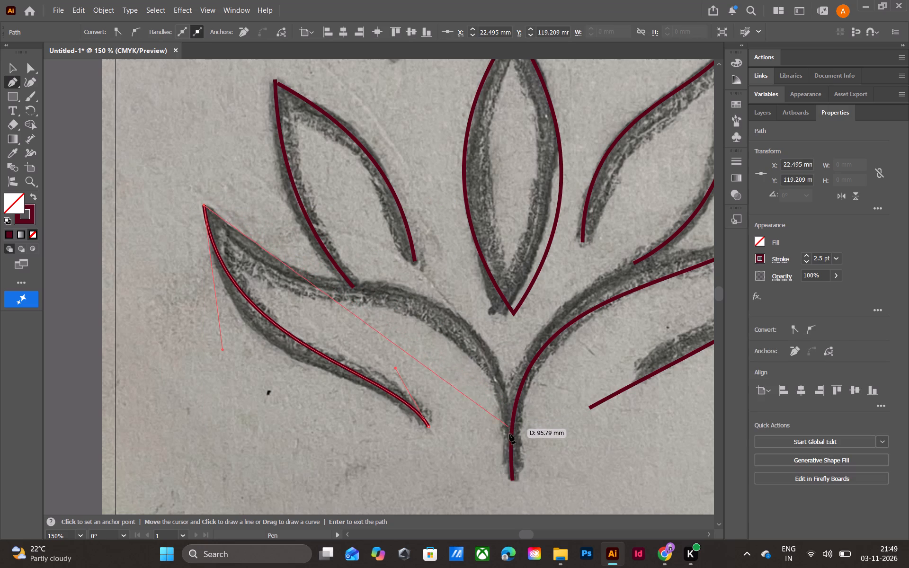
click(511, 479)
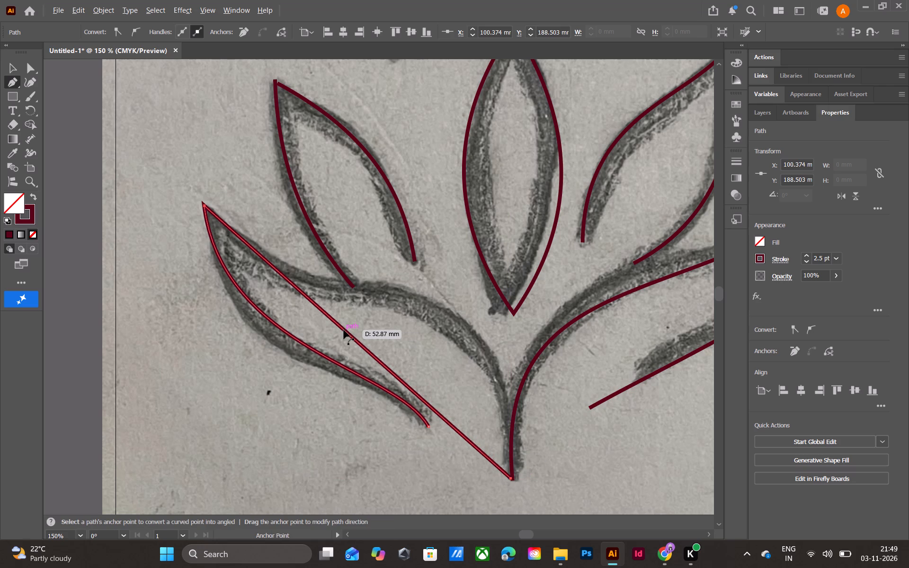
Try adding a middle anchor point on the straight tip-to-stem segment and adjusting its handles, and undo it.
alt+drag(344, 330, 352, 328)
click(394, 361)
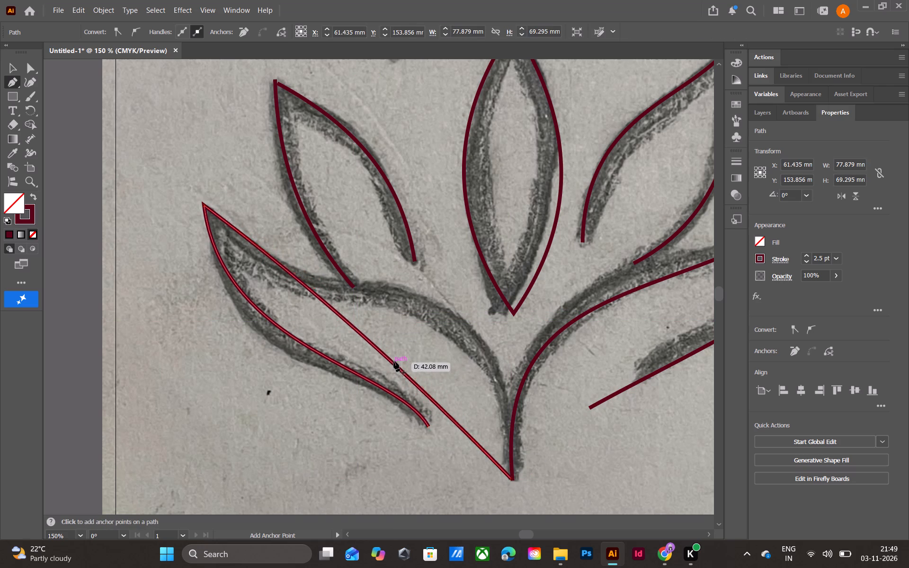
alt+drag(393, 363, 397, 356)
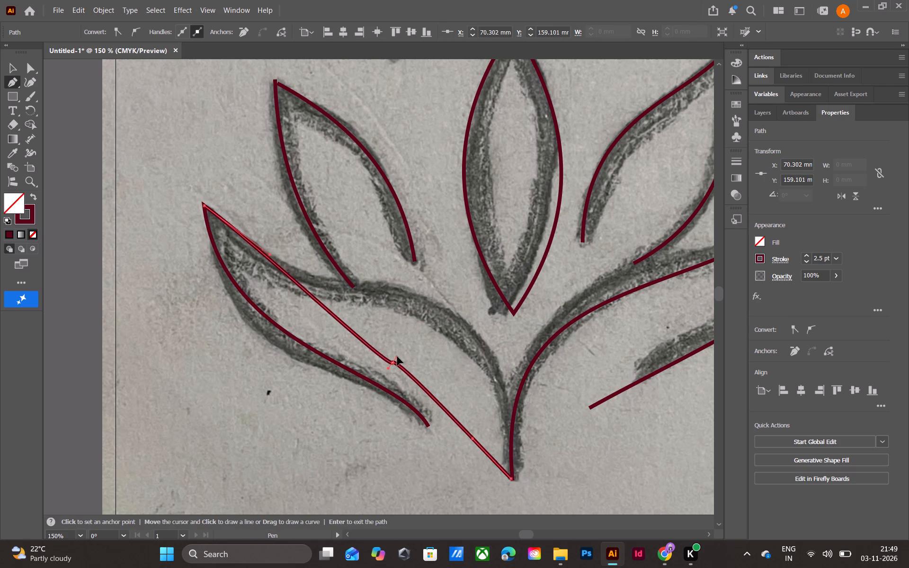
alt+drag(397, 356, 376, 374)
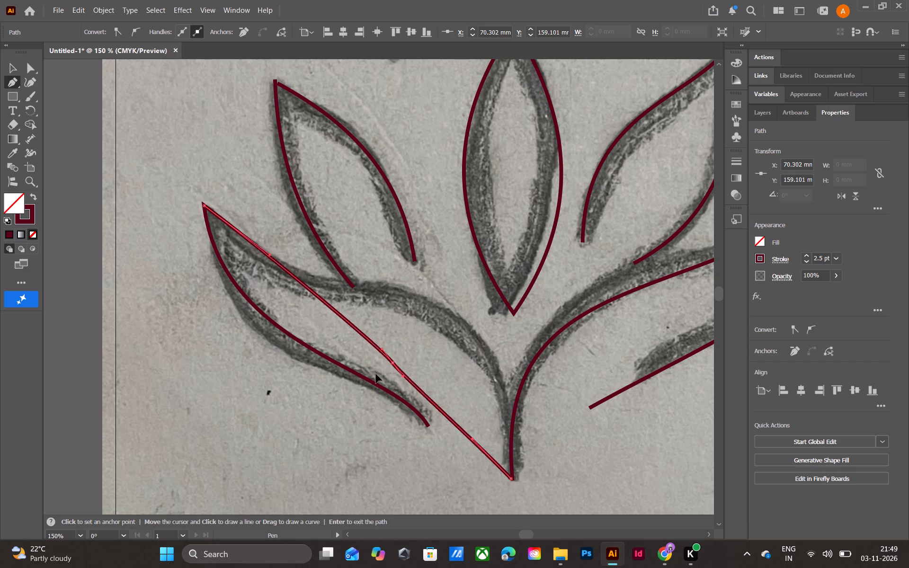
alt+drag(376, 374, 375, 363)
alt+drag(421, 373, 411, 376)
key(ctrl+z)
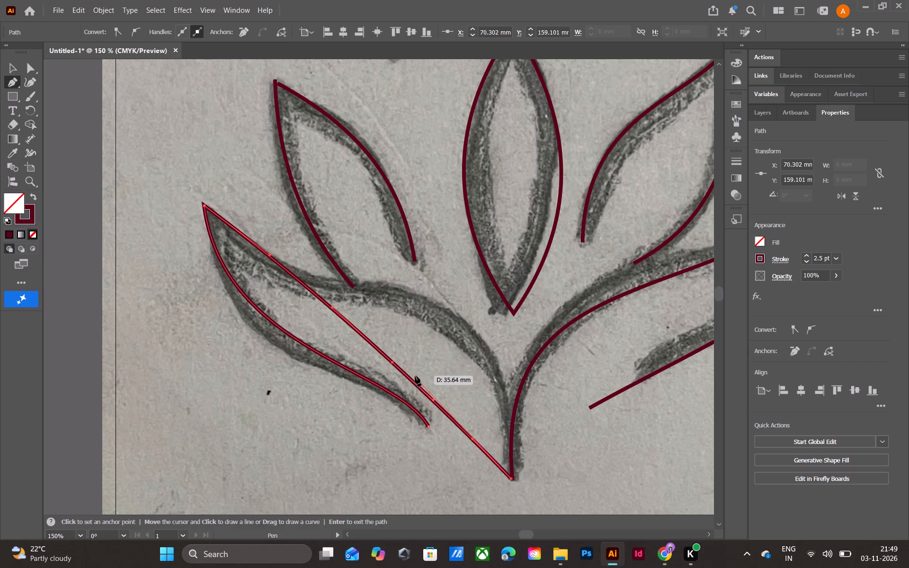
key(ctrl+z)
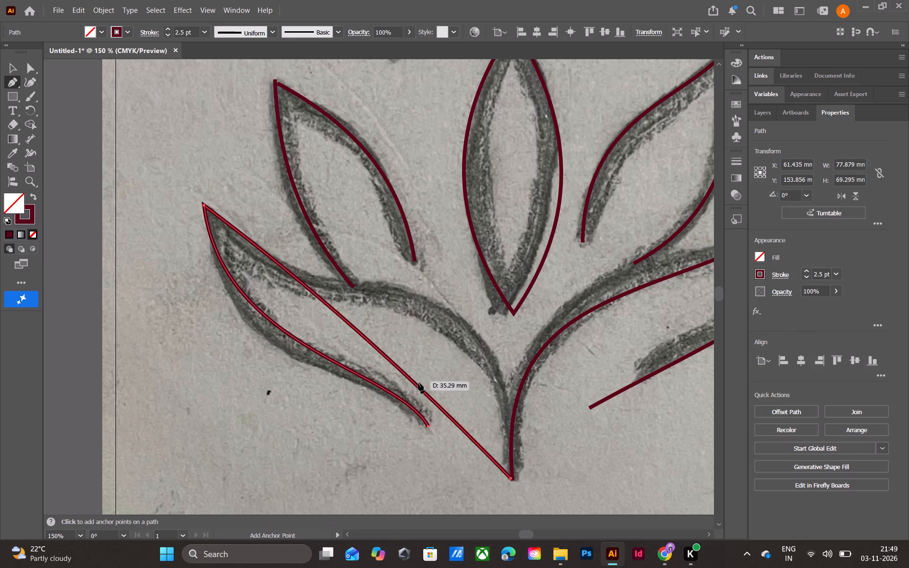
Bend the tip-to-stem segment toward the pencil line, bulging it near the stem and lowering its outer half.
alt+drag(417, 386, 449, 356)
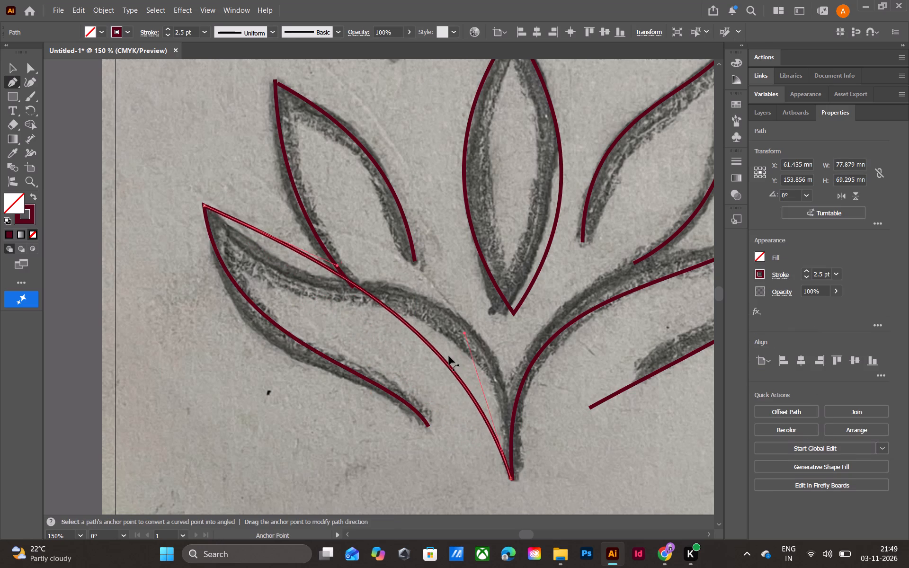
alt+drag(449, 356, 483, 346)
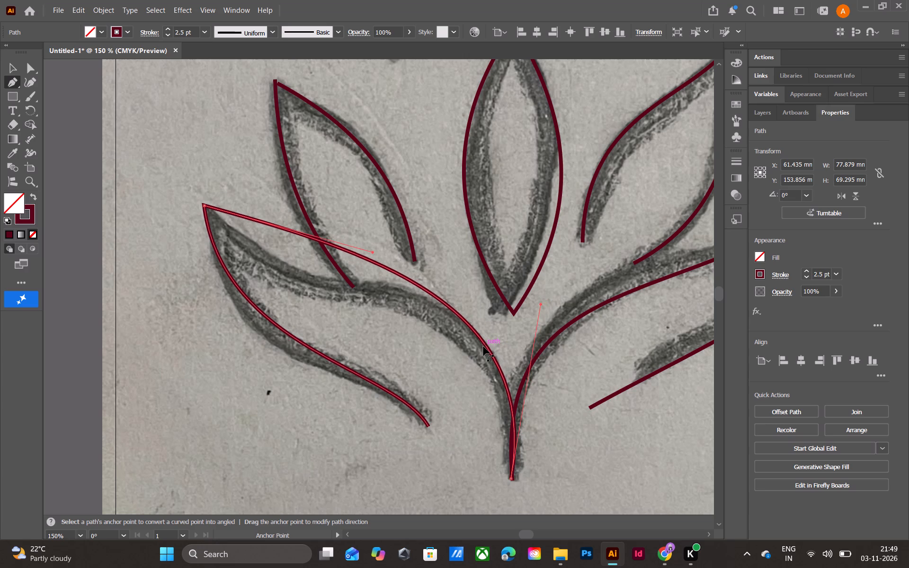
alt+drag(483, 346, 478, 348)
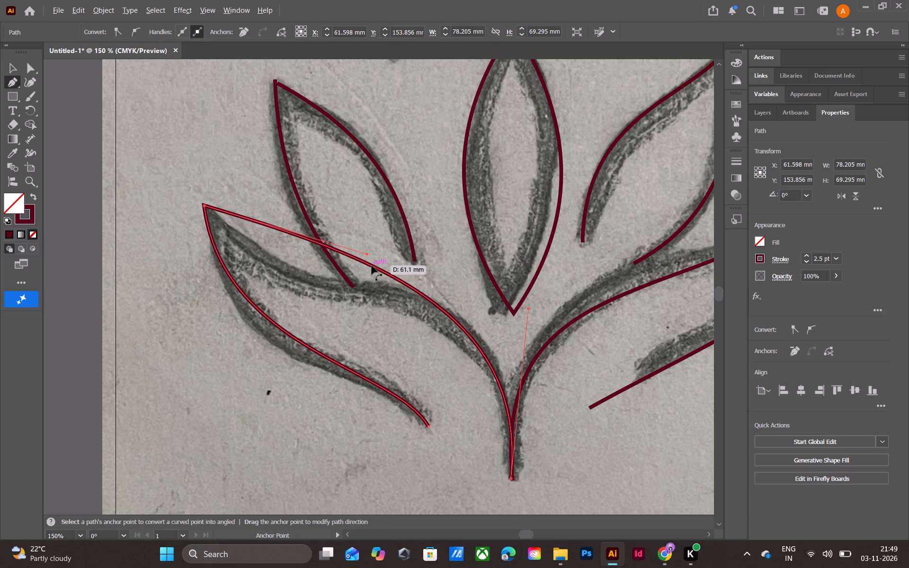
alt+drag(371, 265, 371, 267)
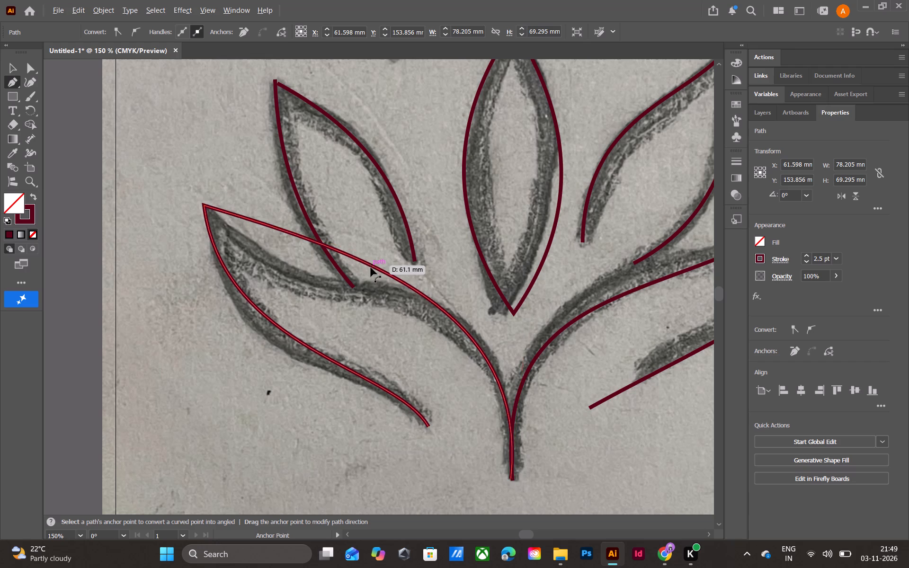
alt+drag(371, 267, 361, 298)
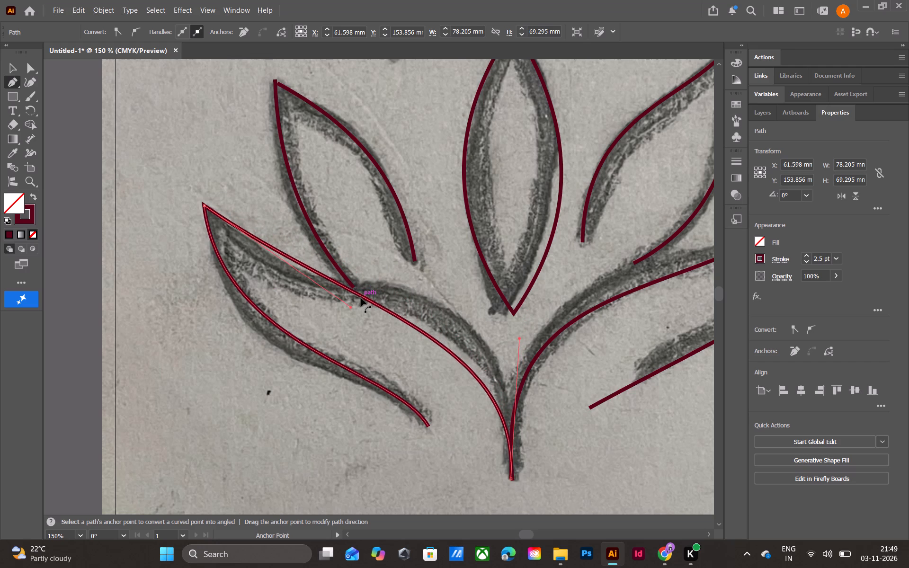
alt+drag(361, 298, 348, 302)
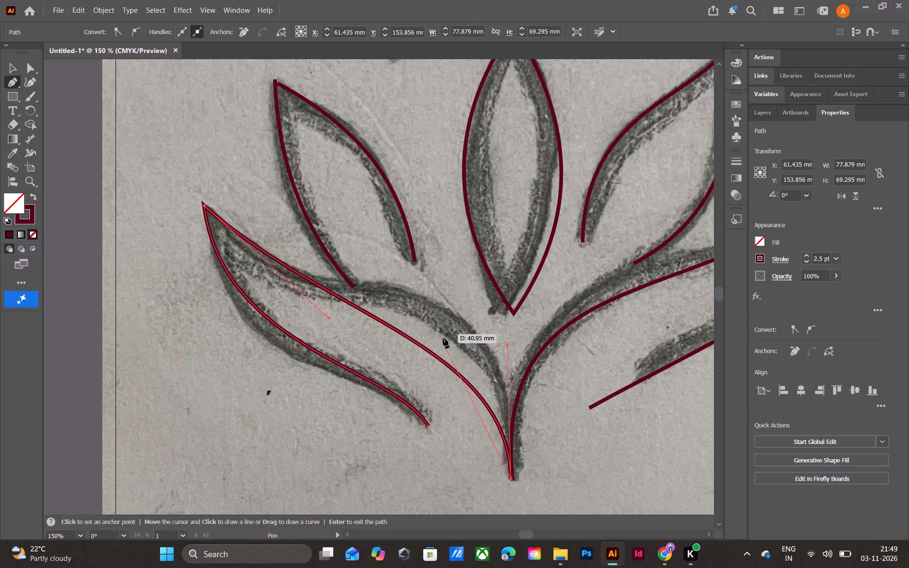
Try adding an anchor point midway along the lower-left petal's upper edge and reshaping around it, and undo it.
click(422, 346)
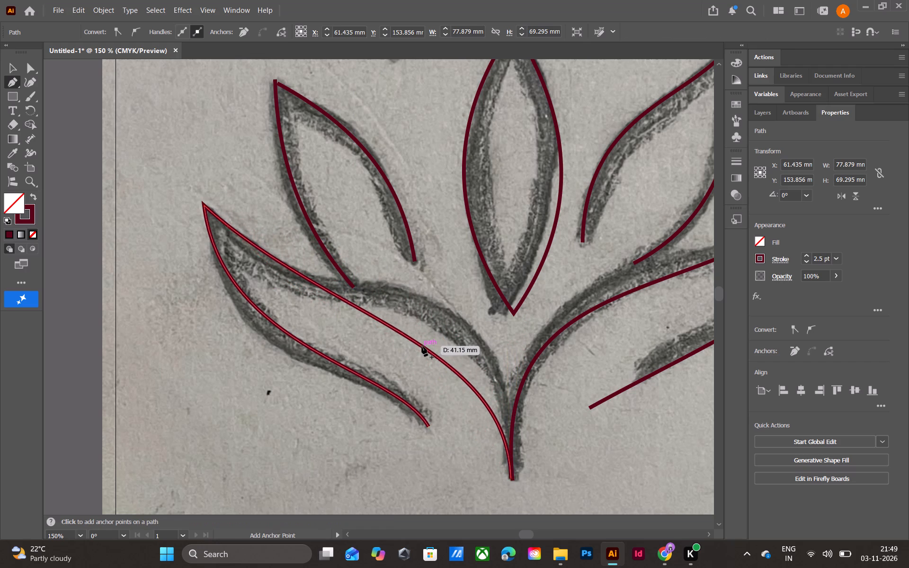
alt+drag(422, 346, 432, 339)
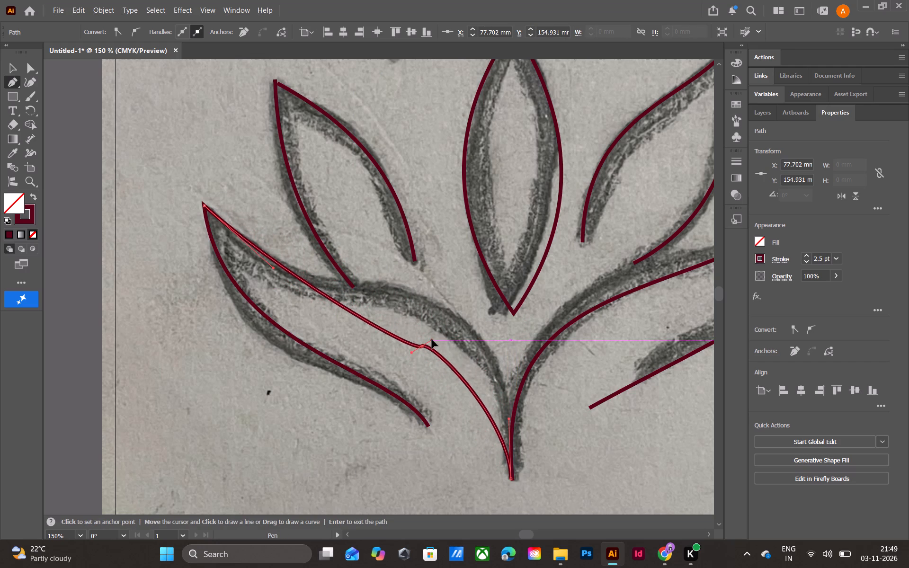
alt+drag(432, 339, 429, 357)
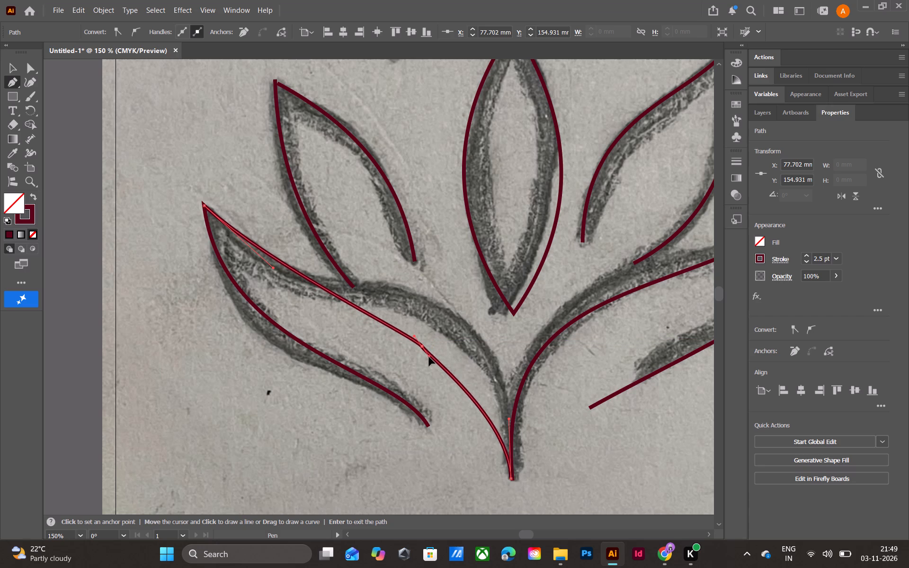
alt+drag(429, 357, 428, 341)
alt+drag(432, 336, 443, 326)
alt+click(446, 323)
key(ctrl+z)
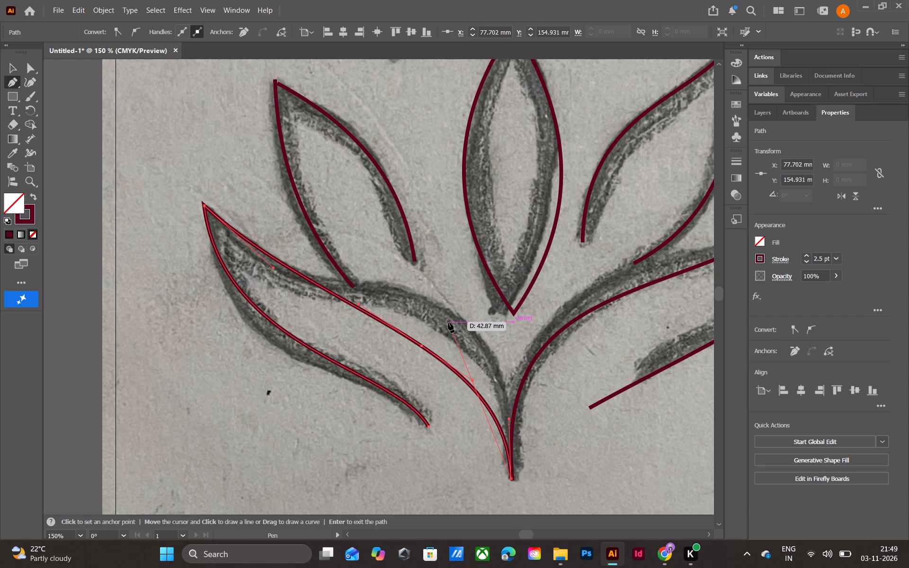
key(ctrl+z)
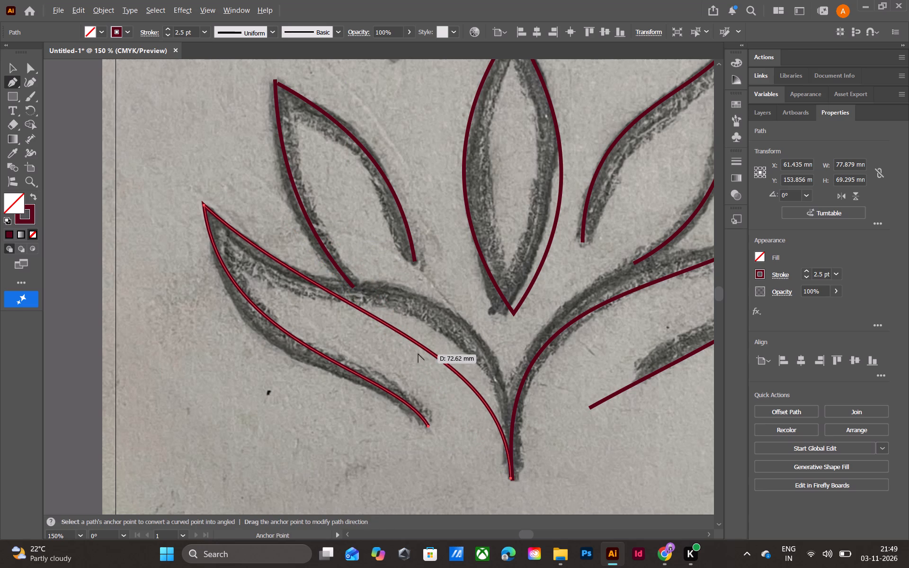
Raise the inner half of the lower-left petal's upper edge so it follows the pencil curve into the stem.
alt+drag(441, 361, 455, 355)
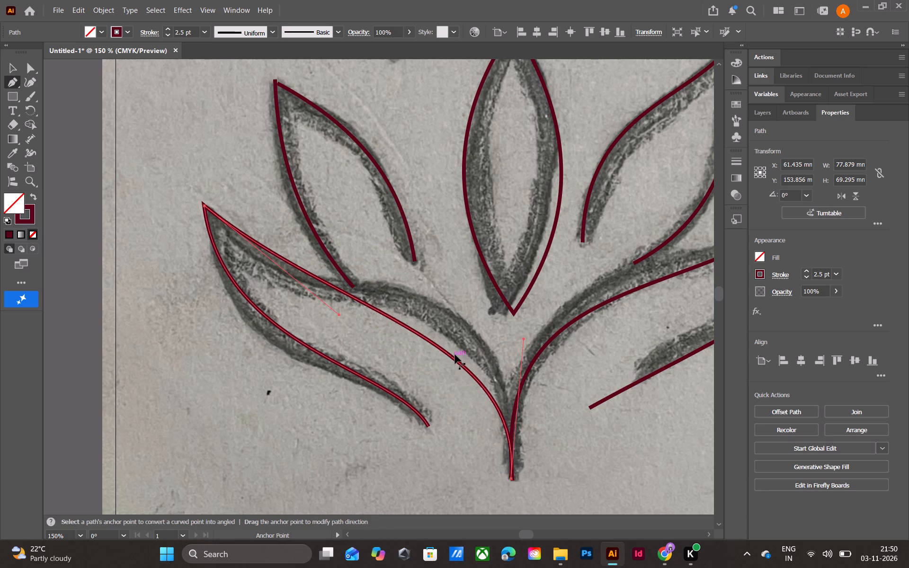
alt+drag(455, 355, 453, 332)
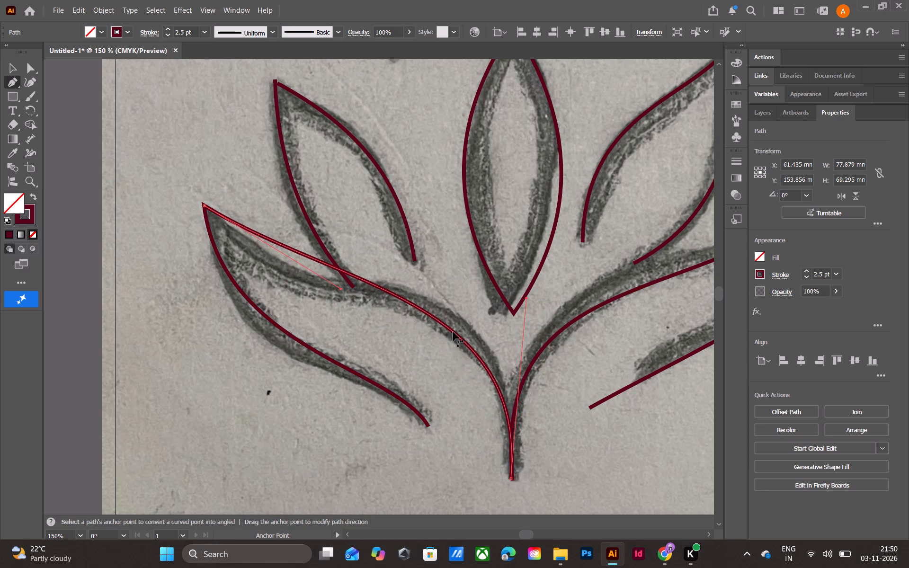
alt+drag(453, 332, 453, 328)
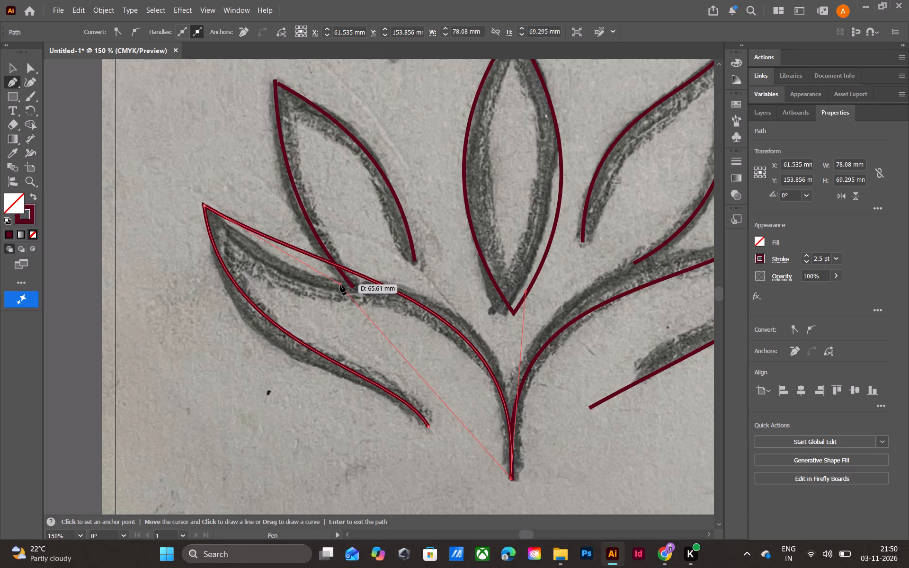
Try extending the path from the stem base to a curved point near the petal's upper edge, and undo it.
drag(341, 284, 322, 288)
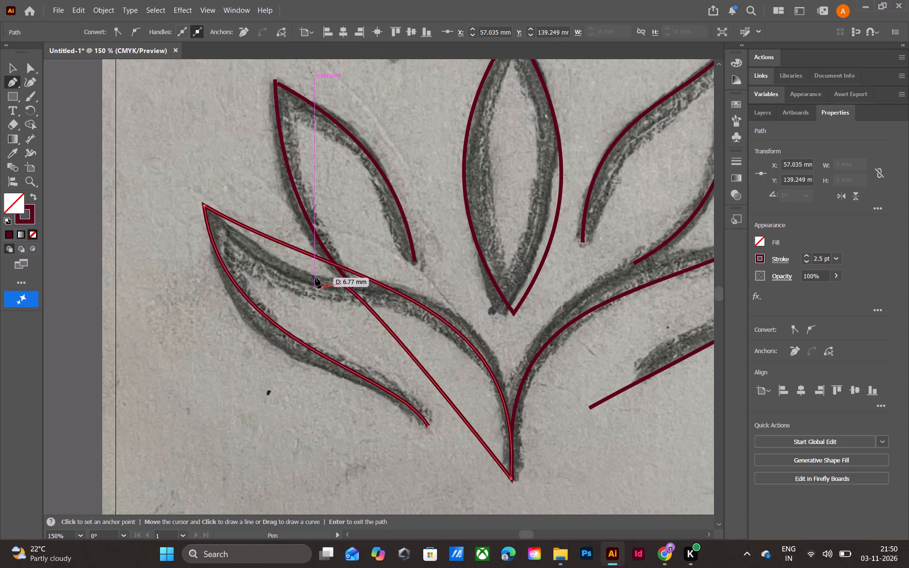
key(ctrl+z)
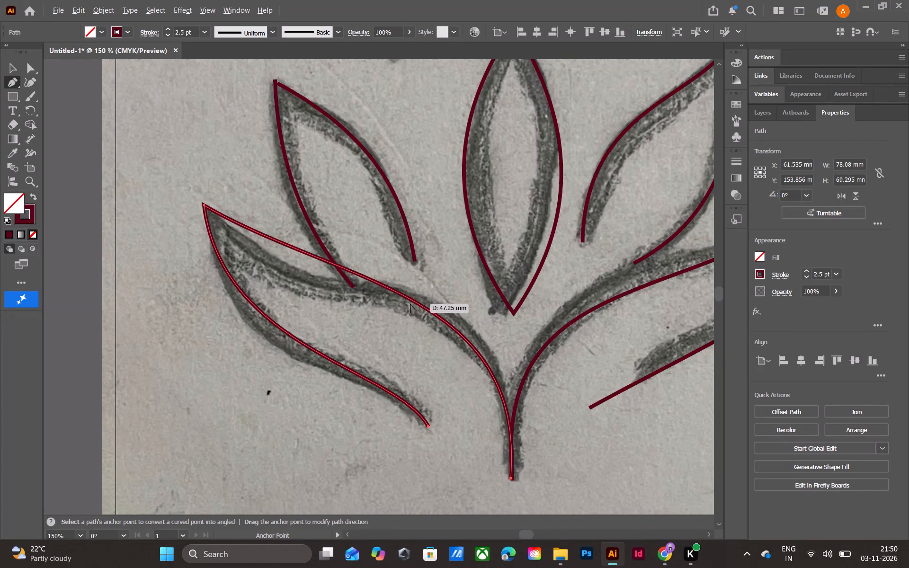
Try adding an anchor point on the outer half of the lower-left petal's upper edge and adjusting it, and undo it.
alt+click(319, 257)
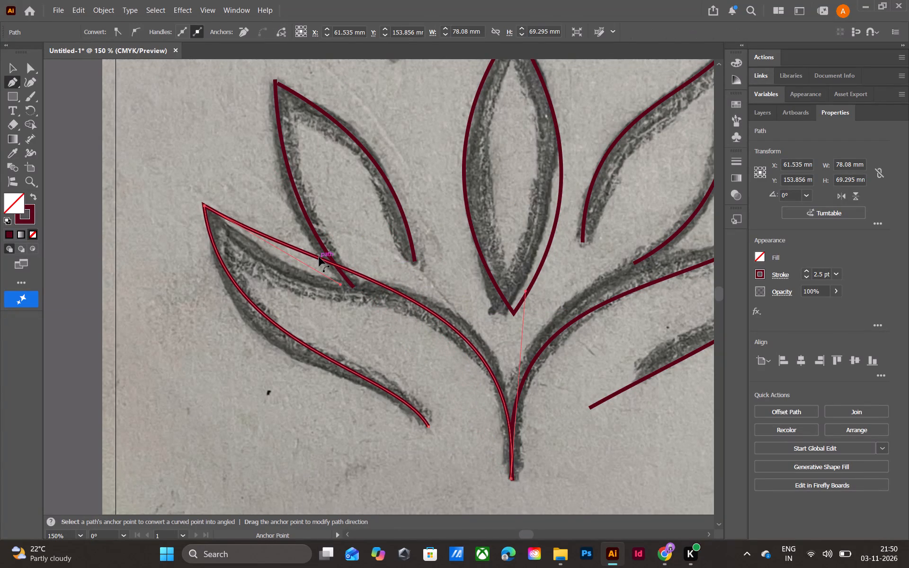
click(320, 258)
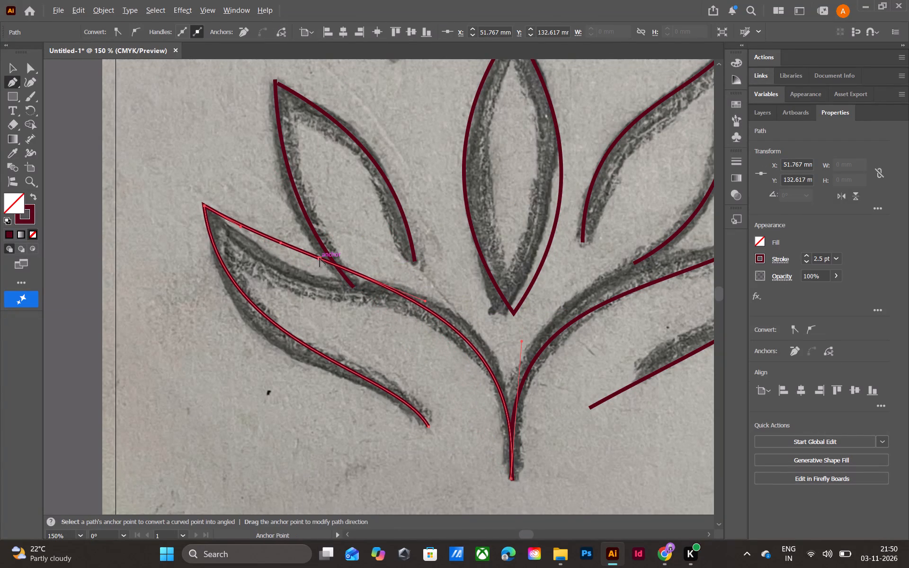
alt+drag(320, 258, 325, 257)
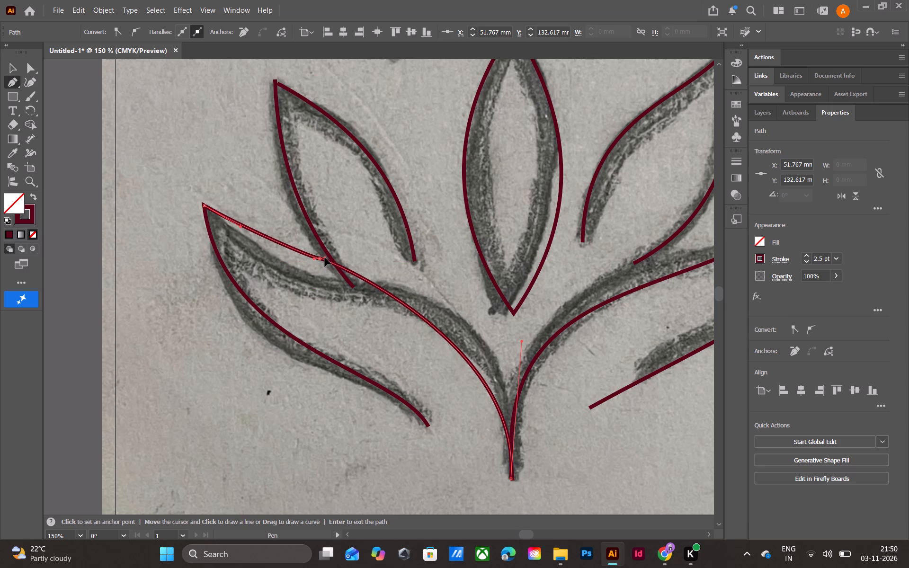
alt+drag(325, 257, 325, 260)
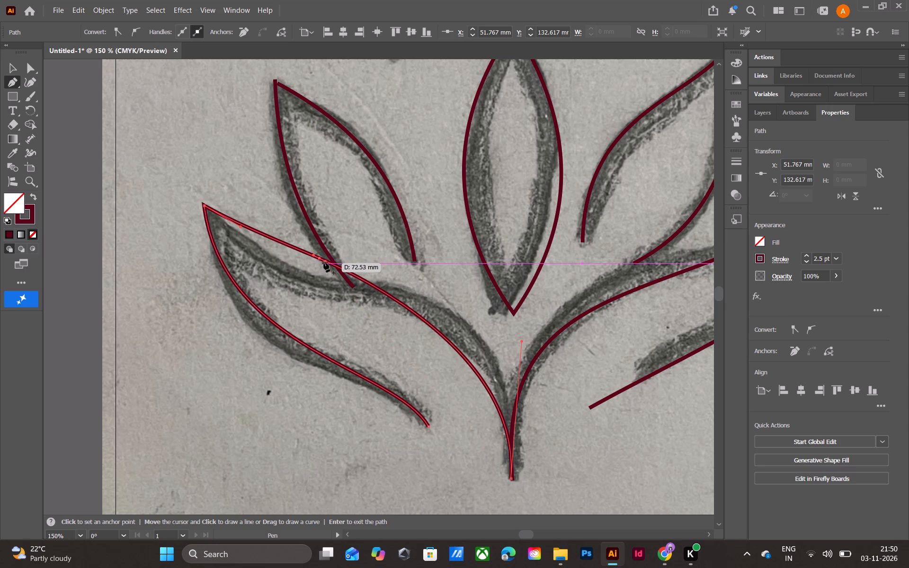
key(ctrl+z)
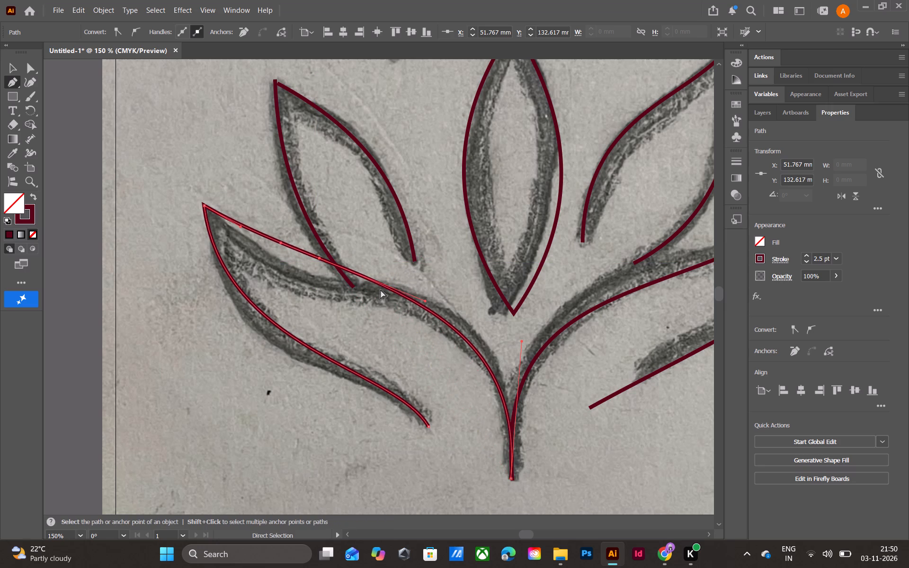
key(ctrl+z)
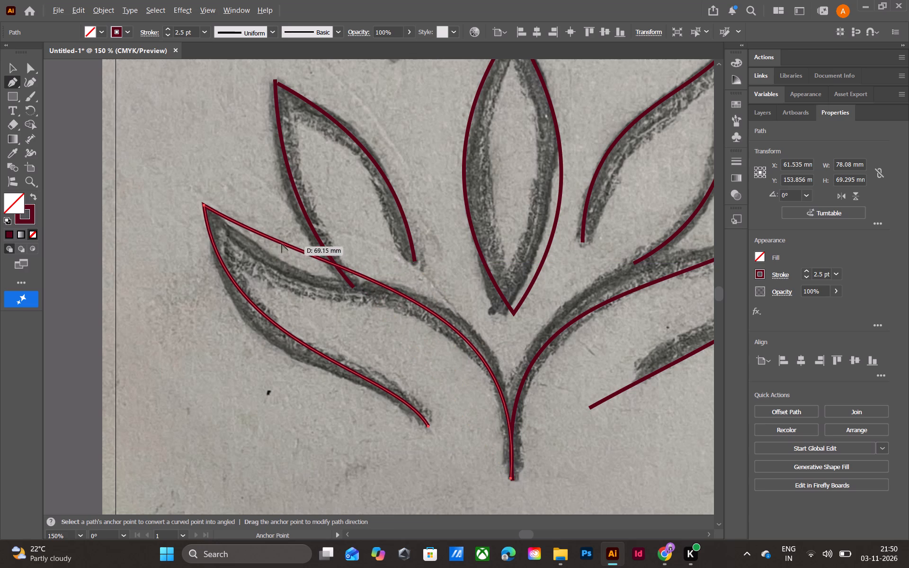
Reshape the lower-left petal's upper edge into an S-curve, dipping near the tip and bulging upward near the stem.
alt+drag(253, 229, 248, 238)
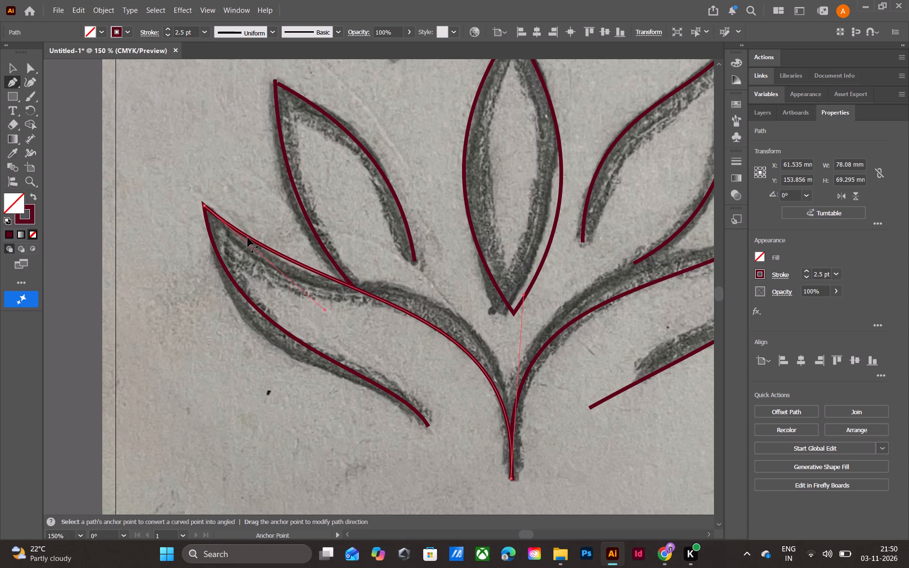
alt+drag(248, 238, 242, 241)
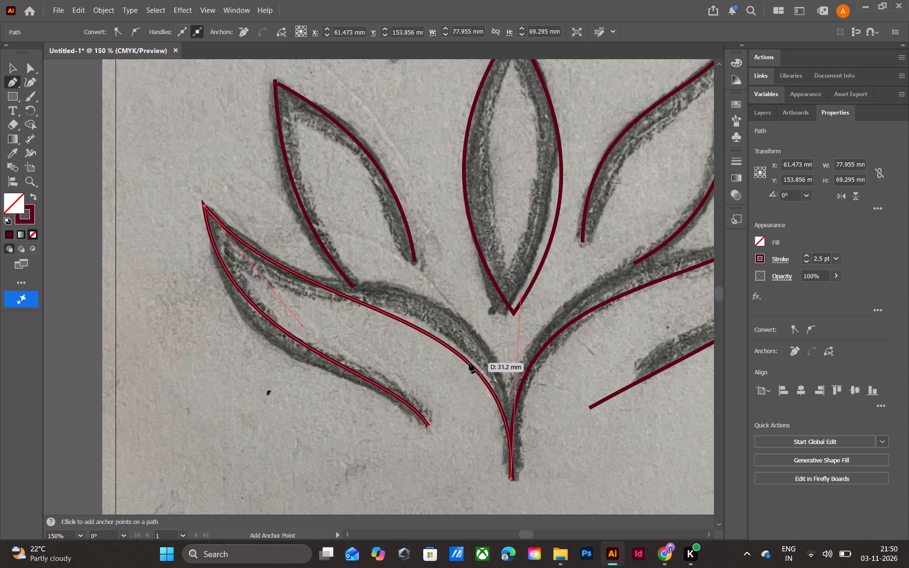
alt+drag(469, 363, 473, 358)
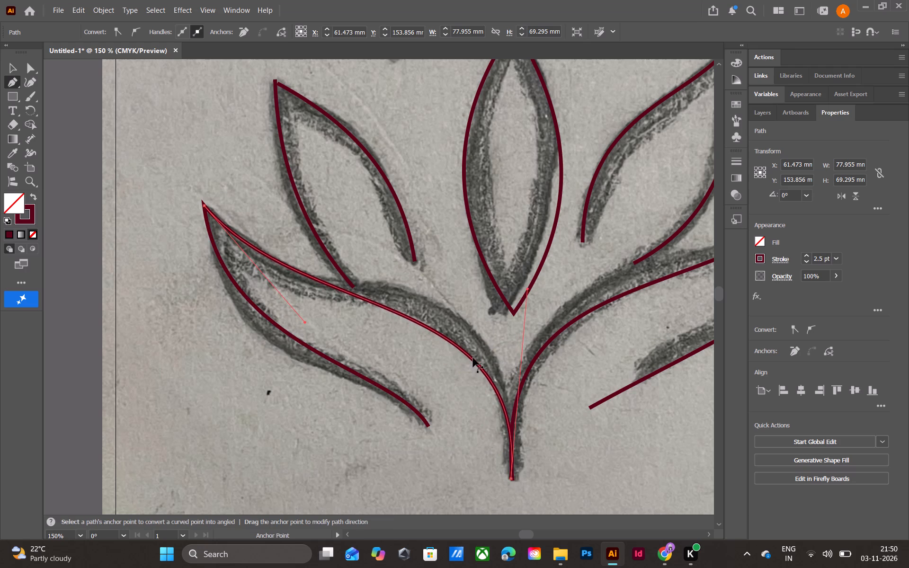
alt+drag(473, 358, 479, 348)
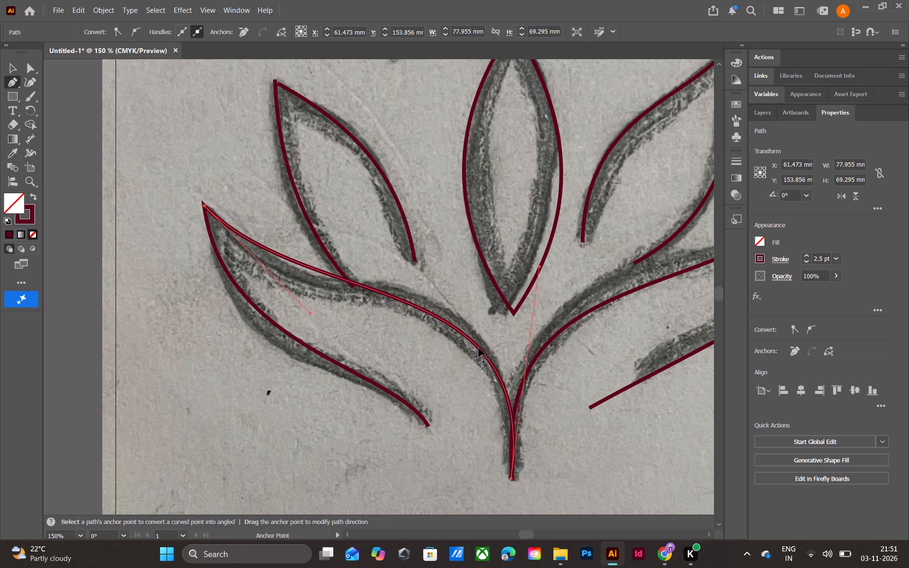
alt+drag(479, 348, 481, 346)
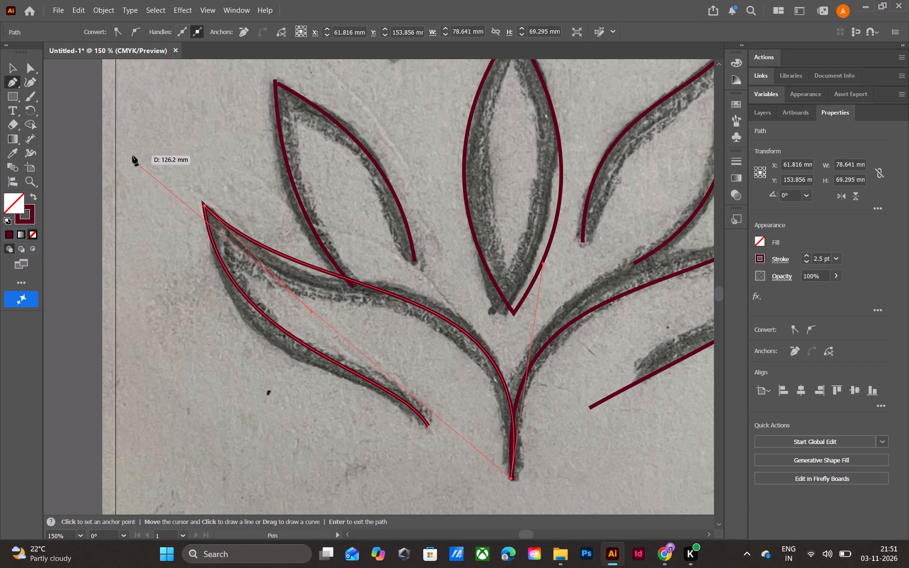
Lower the outer half of the lower-left petal's upper edge with the Anchor Point tool, bringing it closer to the pencil line.
click(15, 81)
right_click(15, 81)
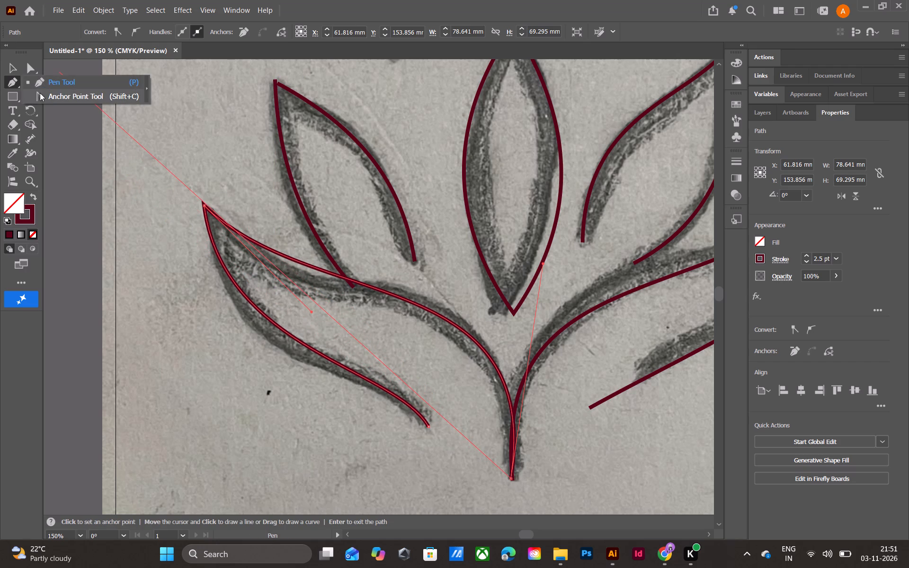
click(44, 94)
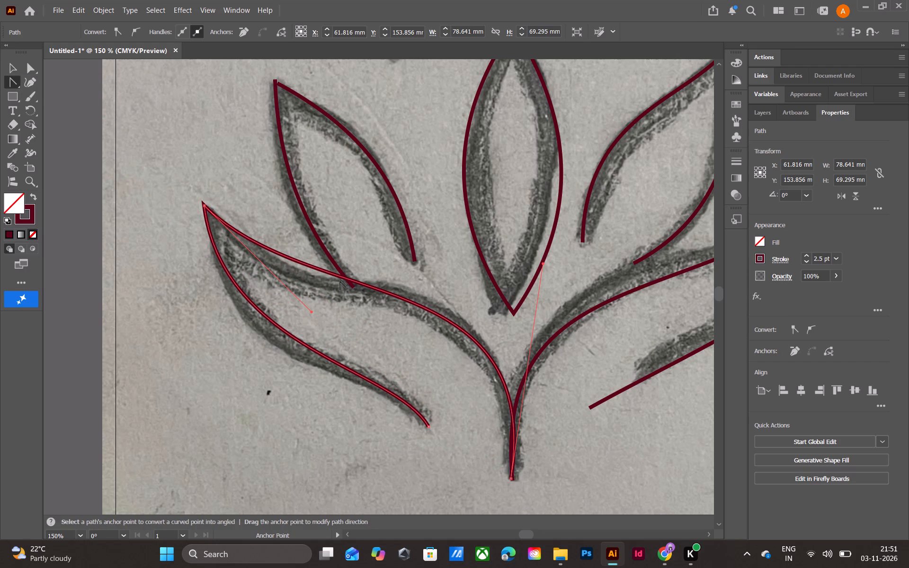
click(339, 277)
click(339, 277)
triple_click(339, 277)
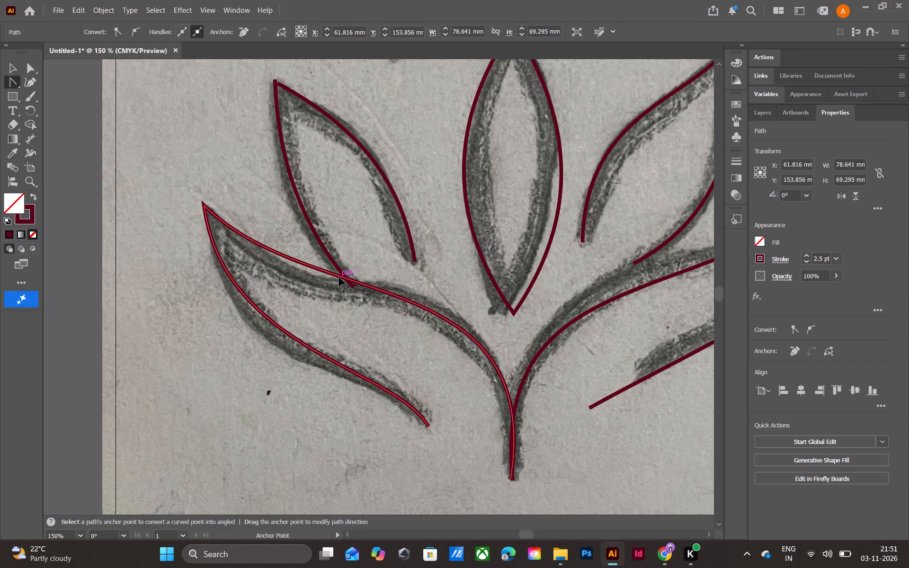
drag(339, 277, 337, 286)
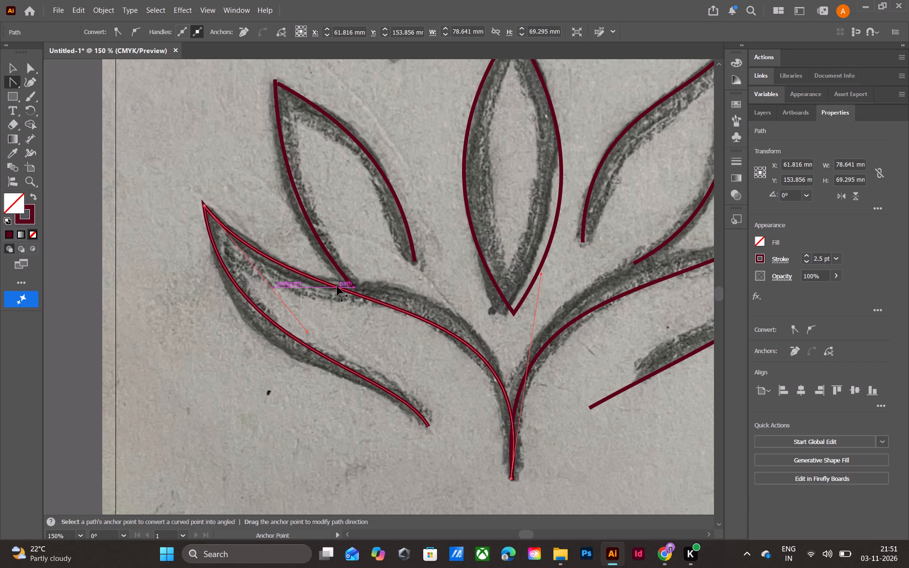
drag(337, 286, 336, 288)
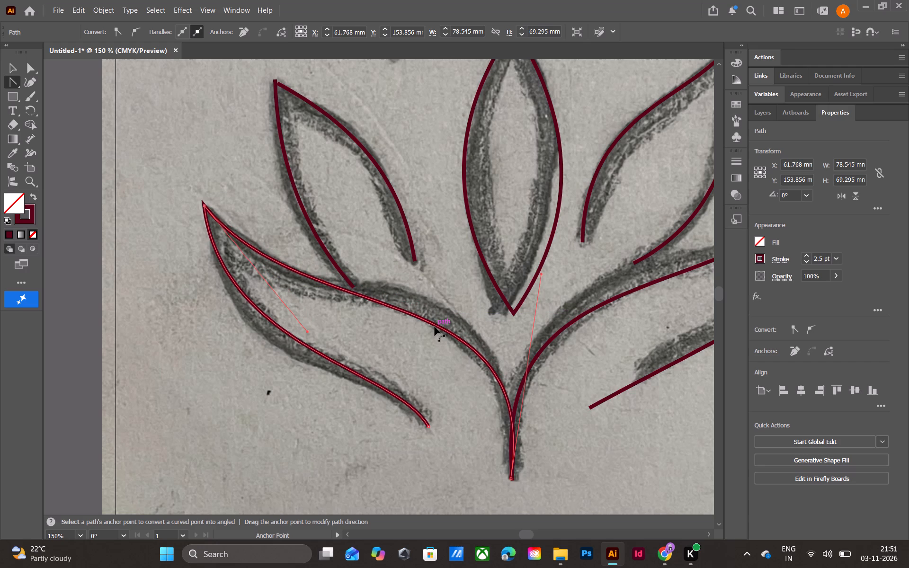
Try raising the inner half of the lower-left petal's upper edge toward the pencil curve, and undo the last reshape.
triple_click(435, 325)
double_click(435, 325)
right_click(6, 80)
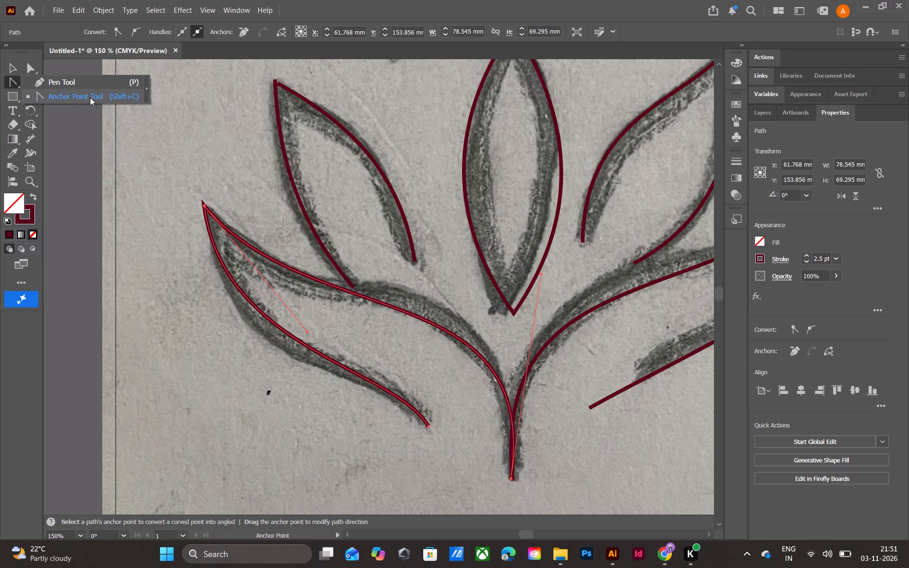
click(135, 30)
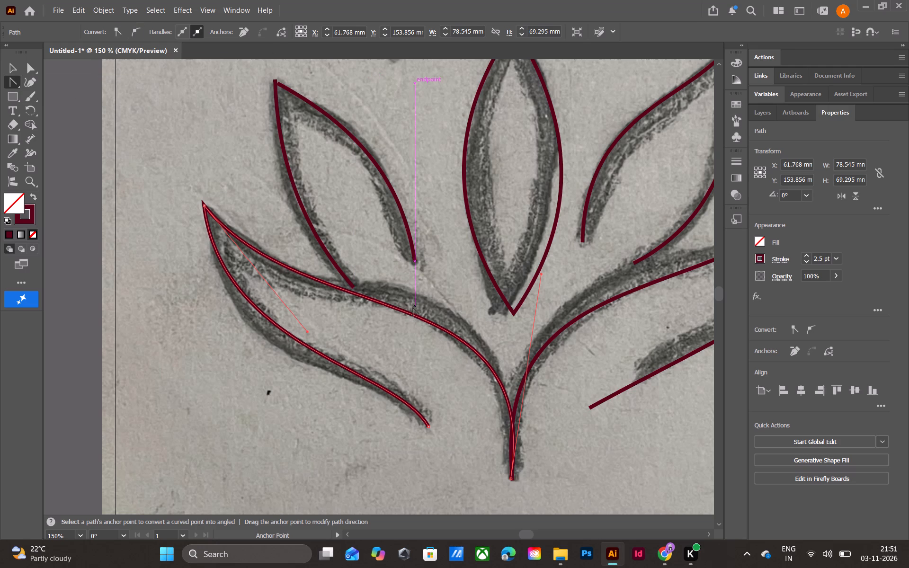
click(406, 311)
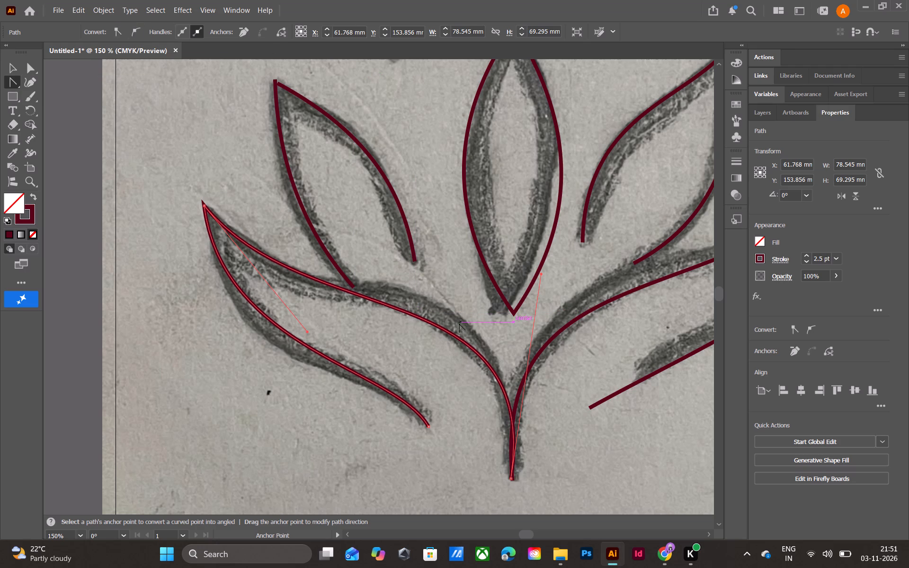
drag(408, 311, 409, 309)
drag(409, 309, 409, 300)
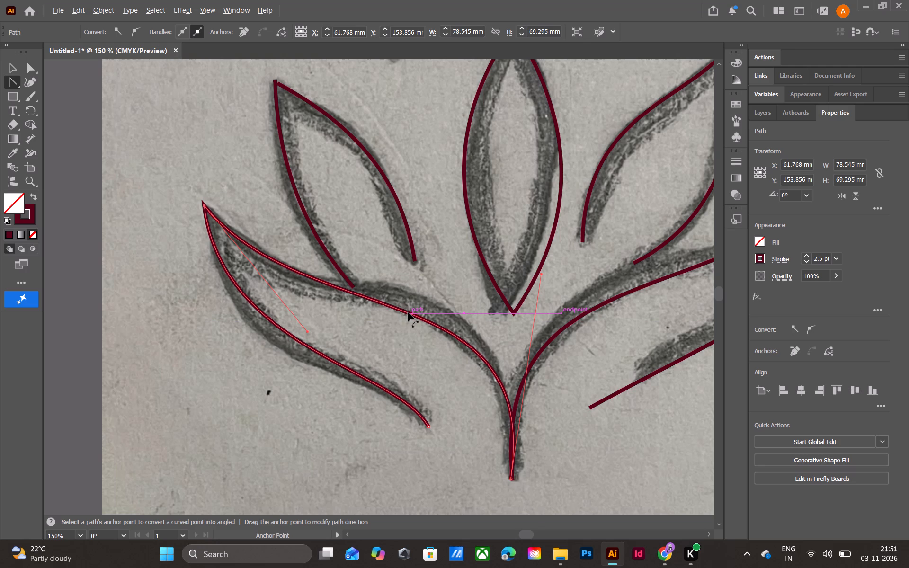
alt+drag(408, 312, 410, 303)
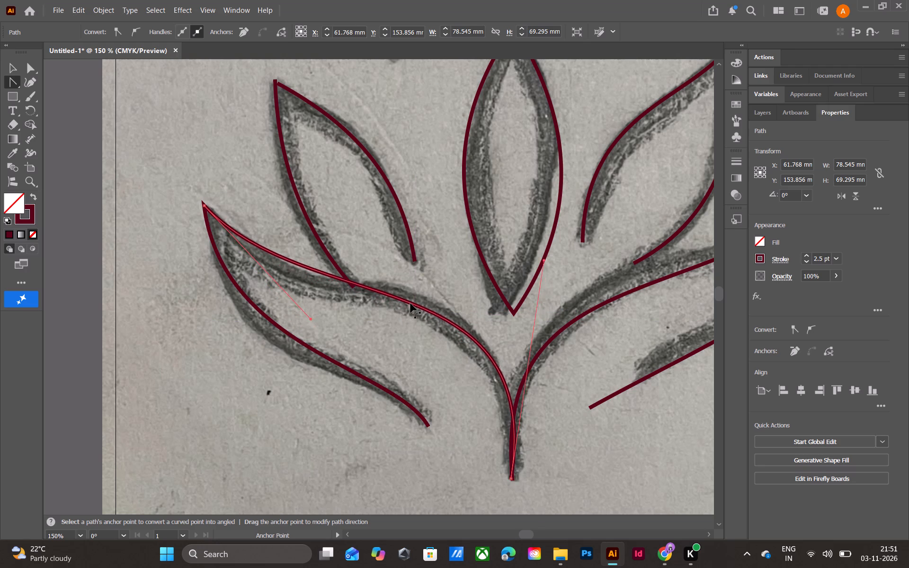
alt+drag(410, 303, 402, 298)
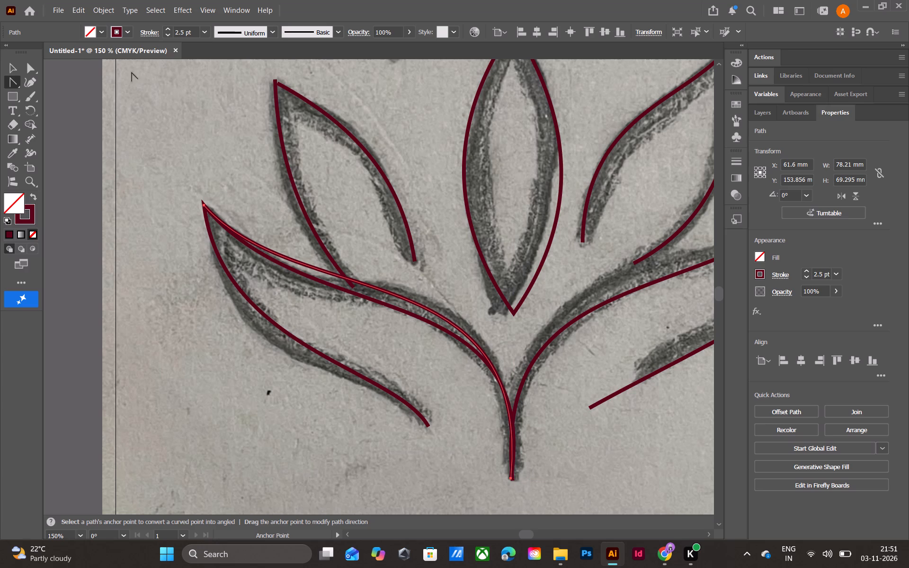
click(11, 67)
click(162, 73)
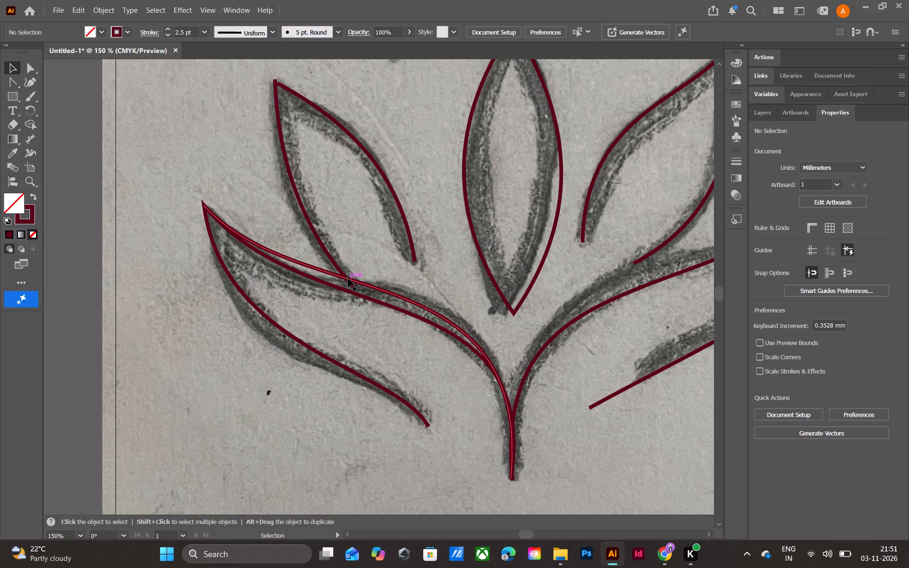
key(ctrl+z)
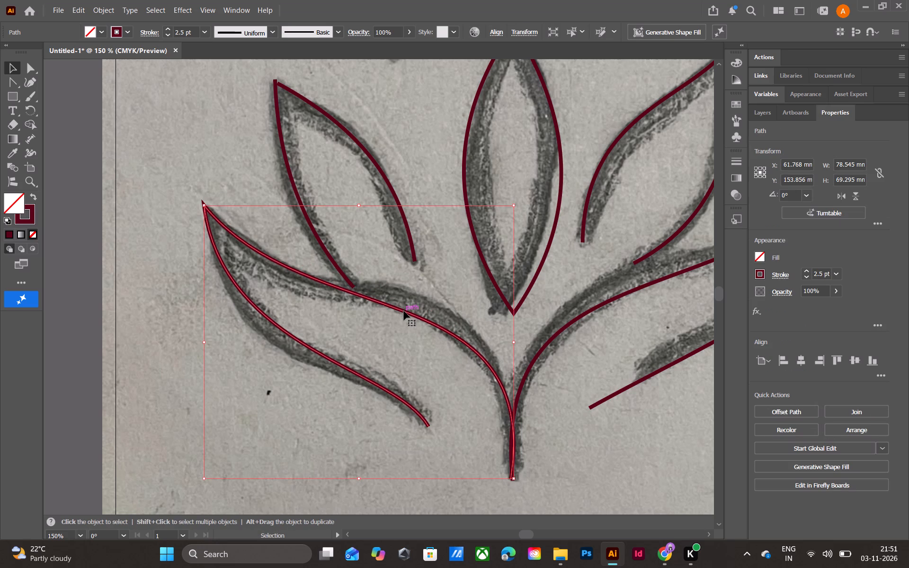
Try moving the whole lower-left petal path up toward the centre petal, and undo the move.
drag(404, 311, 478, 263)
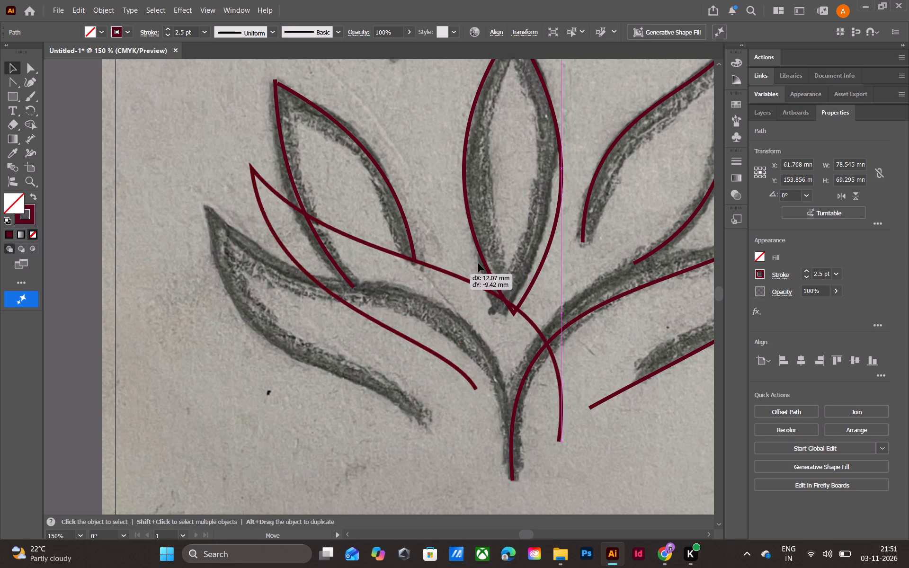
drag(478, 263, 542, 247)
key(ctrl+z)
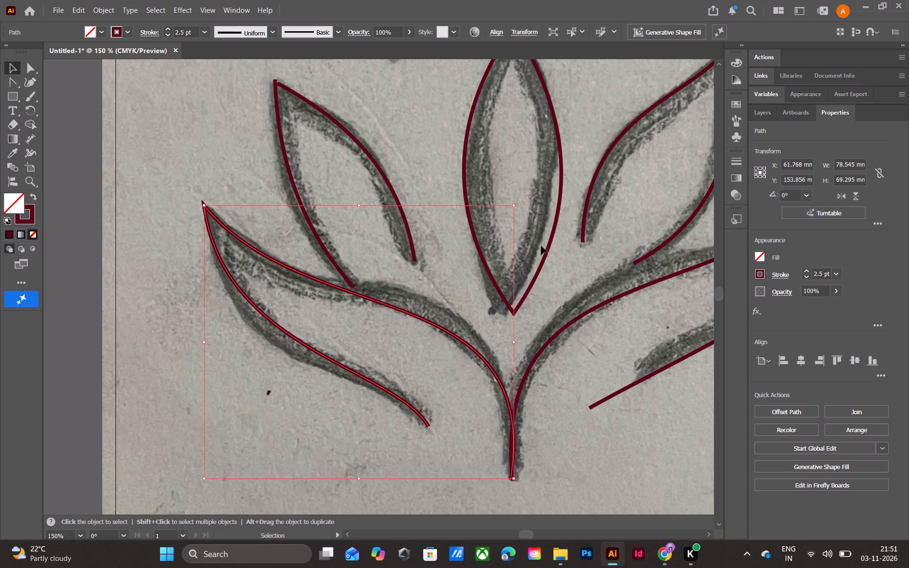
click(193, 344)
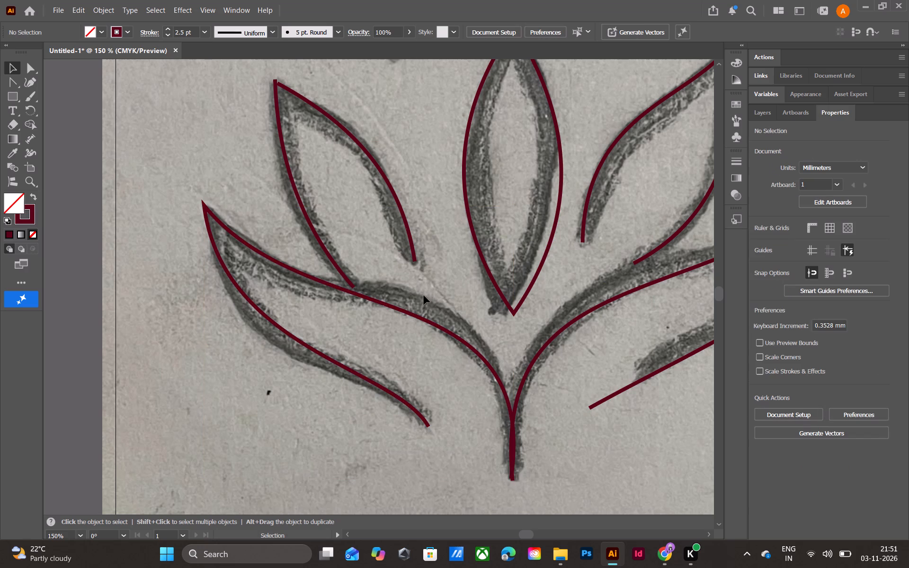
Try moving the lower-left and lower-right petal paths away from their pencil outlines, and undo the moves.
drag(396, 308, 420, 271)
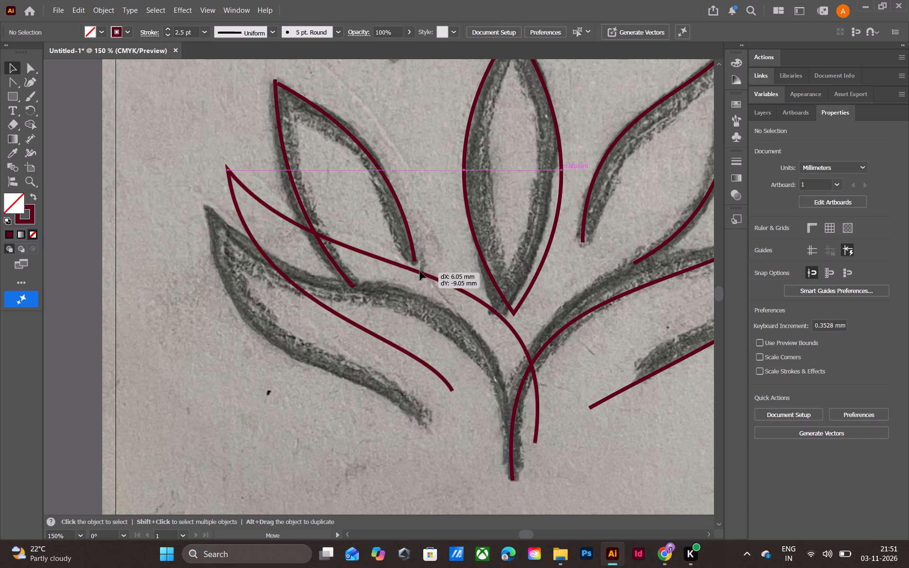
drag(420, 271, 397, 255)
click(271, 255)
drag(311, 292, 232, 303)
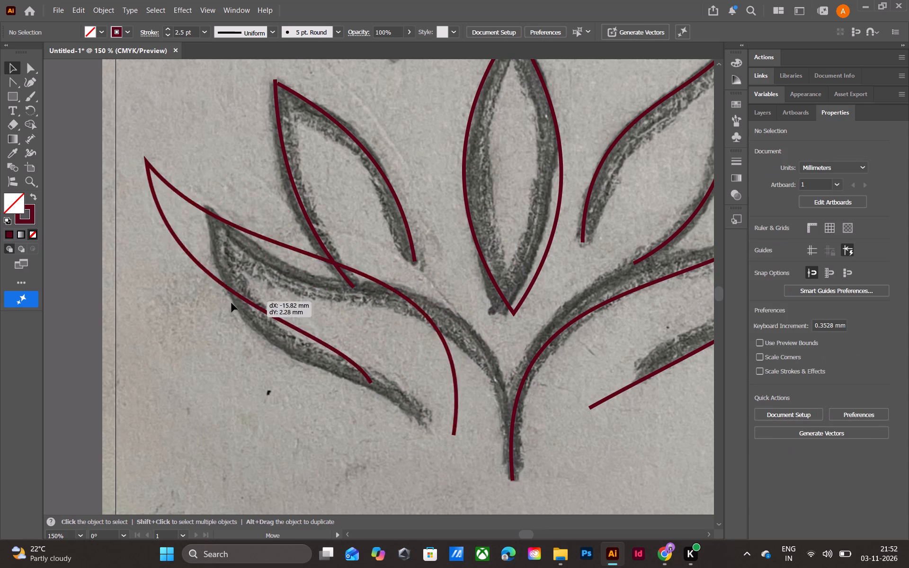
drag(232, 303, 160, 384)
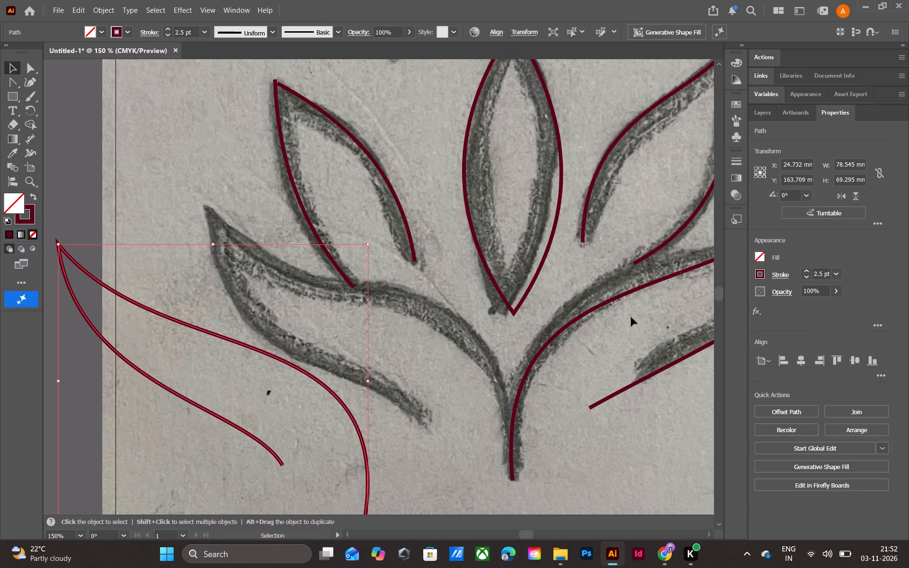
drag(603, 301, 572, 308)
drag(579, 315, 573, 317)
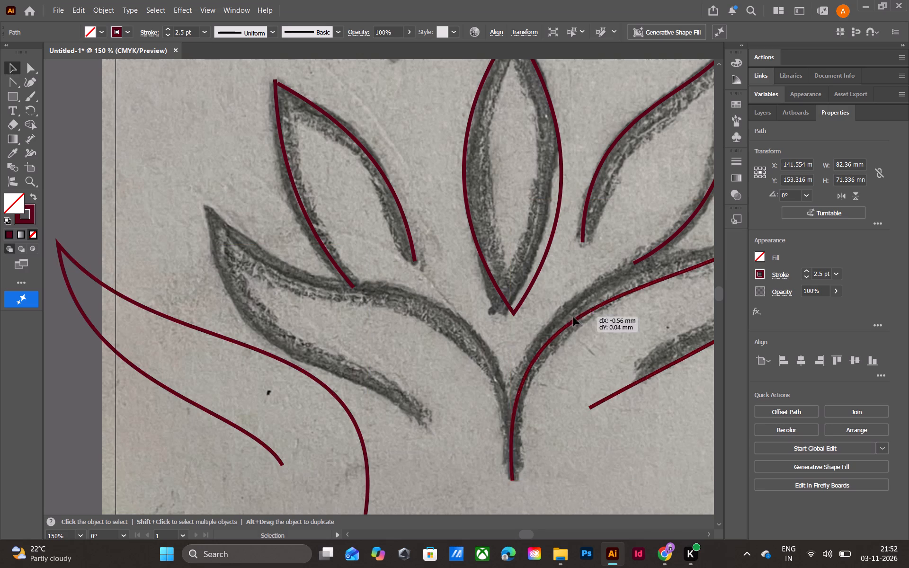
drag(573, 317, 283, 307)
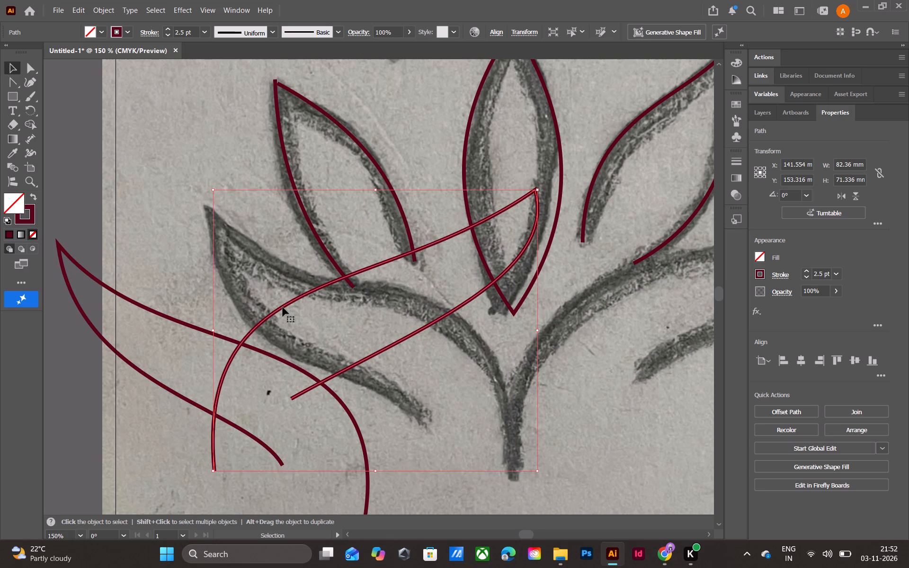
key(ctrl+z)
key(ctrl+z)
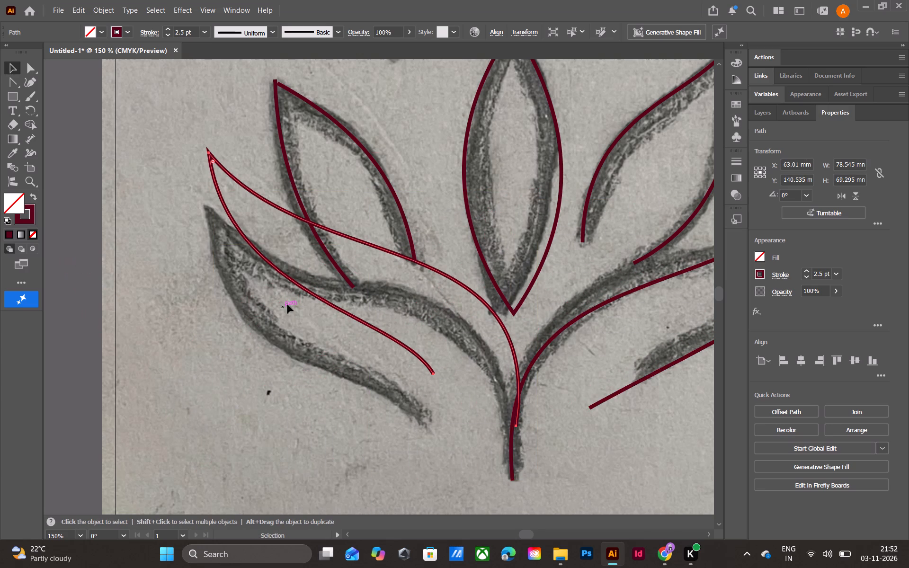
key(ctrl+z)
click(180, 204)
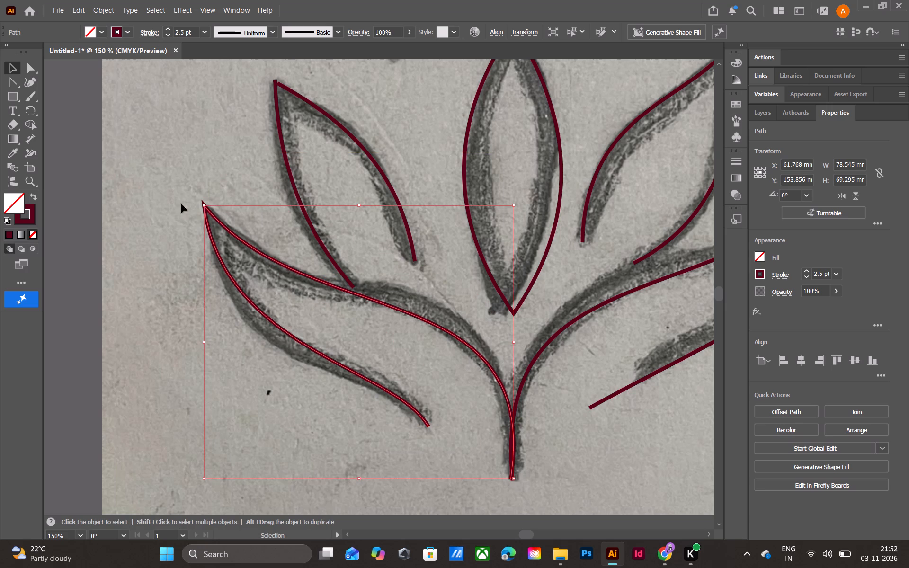
Draw an unfilled circle about 5.3 mm in diameter with the Ellipse tool, just above the left pencil dot.
key(ctrl+minus)
key(ctrl+minus)
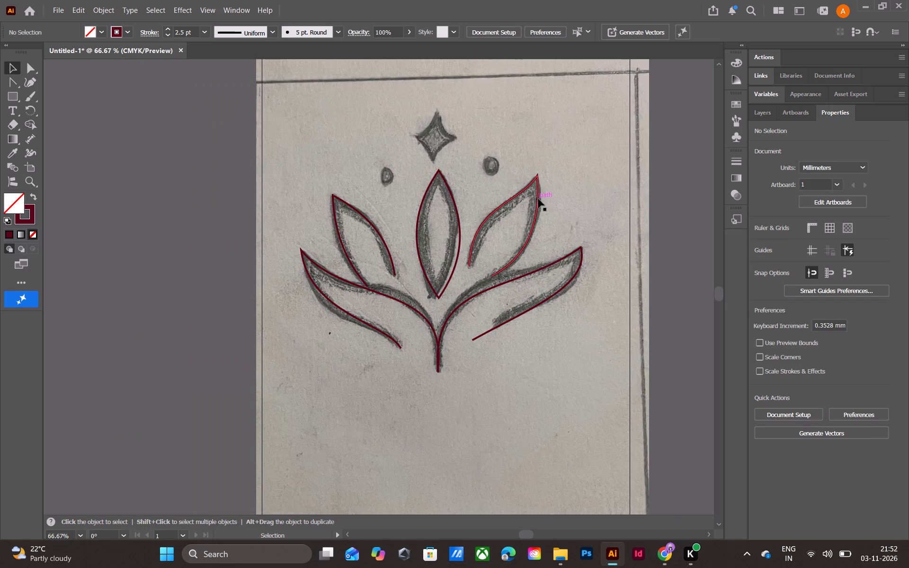
key(ctrl+equal)
key(ctrl+equal)
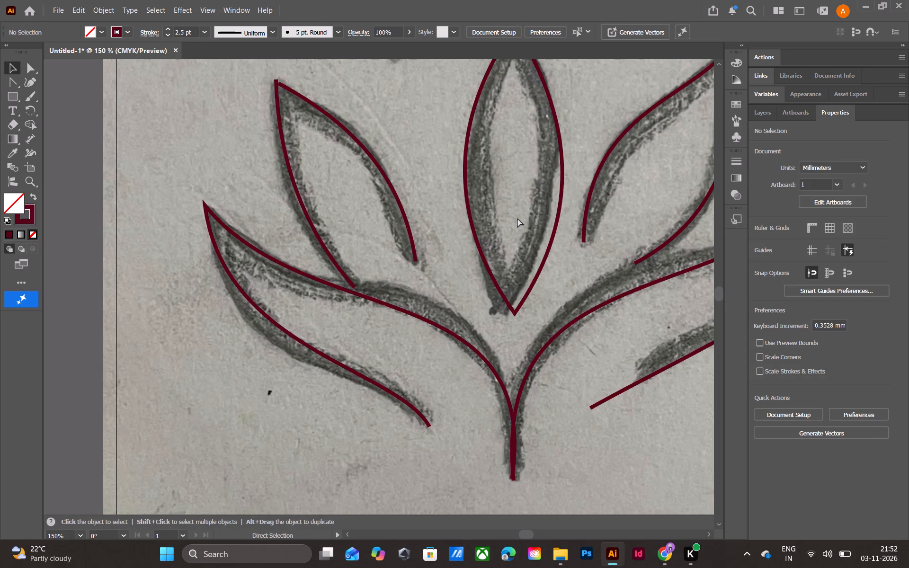
key(ctrl+minus)
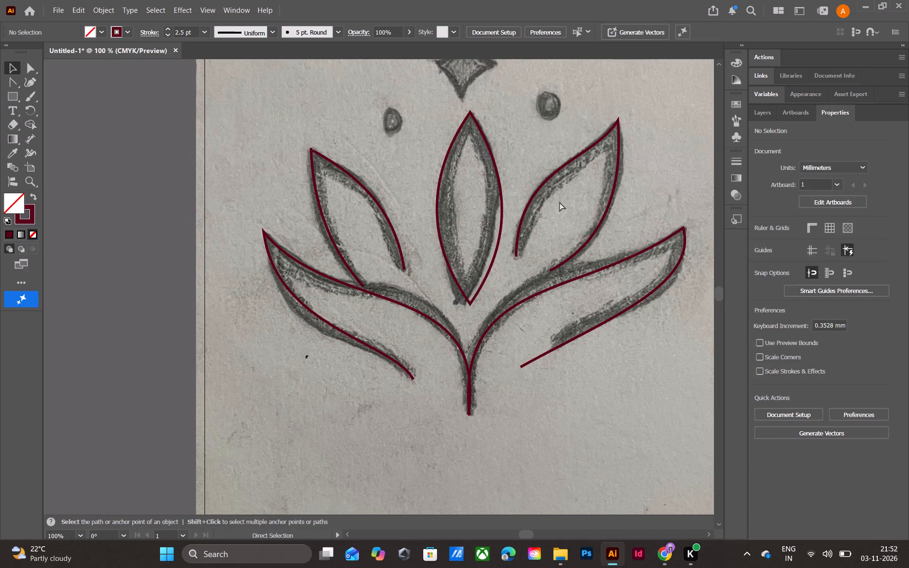
ctrl+scroll(560, 202, up, 5)
ctrl+scroll(560, 202, down, 10)
scroll(558, 195, up, 11)
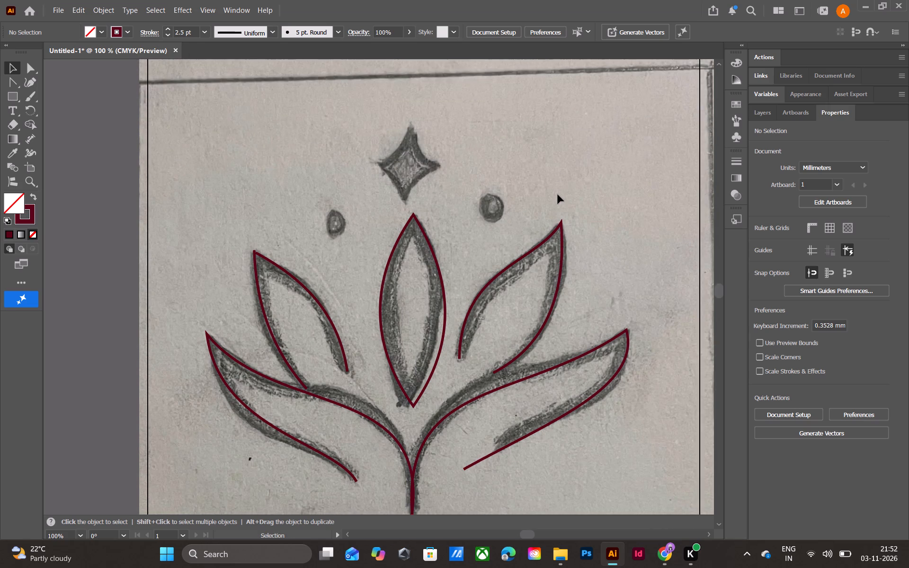
scroll(558, 195, up, 4)
scroll(558, 195, down, 4)
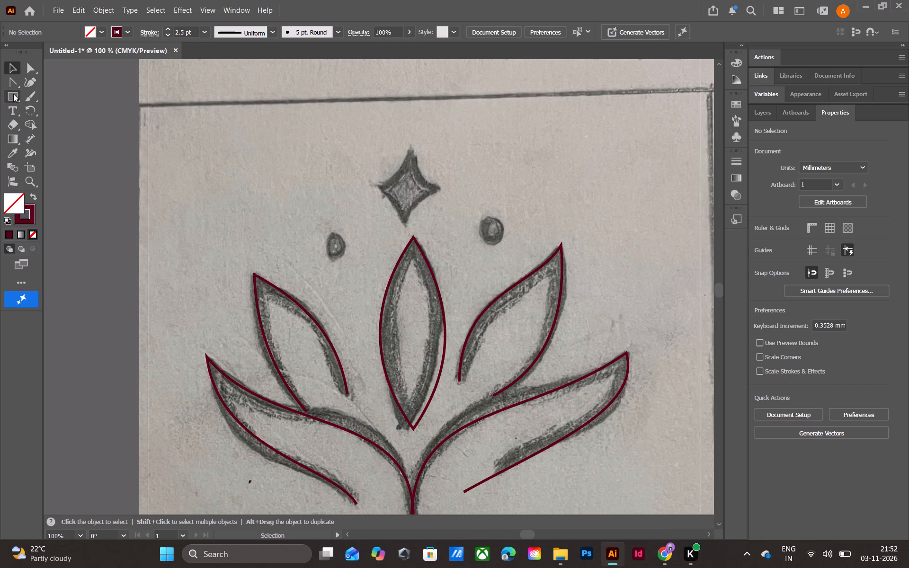
right_click(13, 94)
click(42, 106)
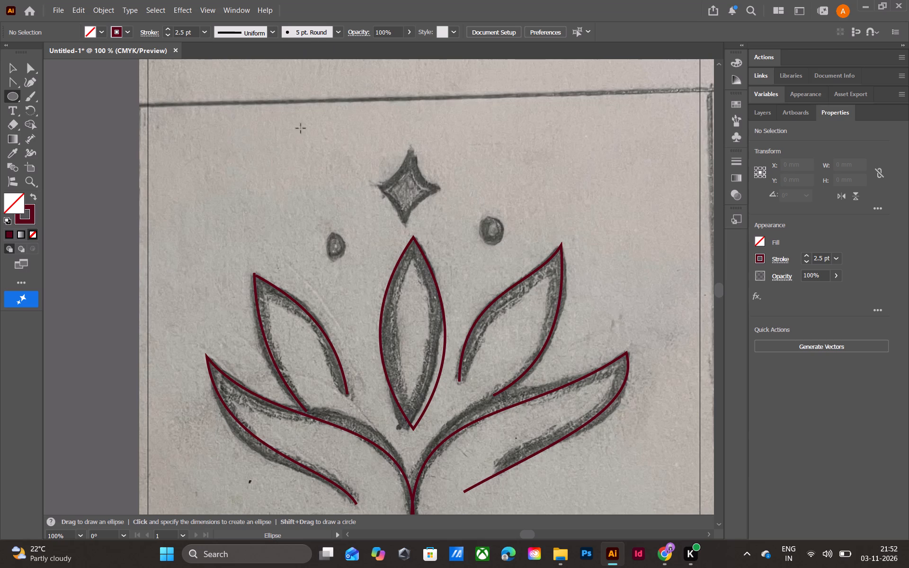
drag(304, 185, 317, 199)
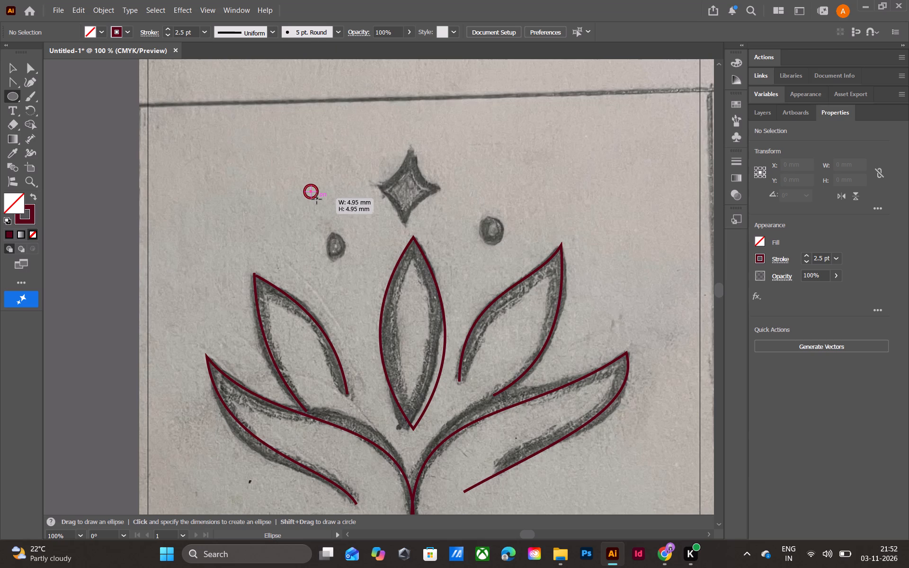
drag(317, 199, 317, 201)
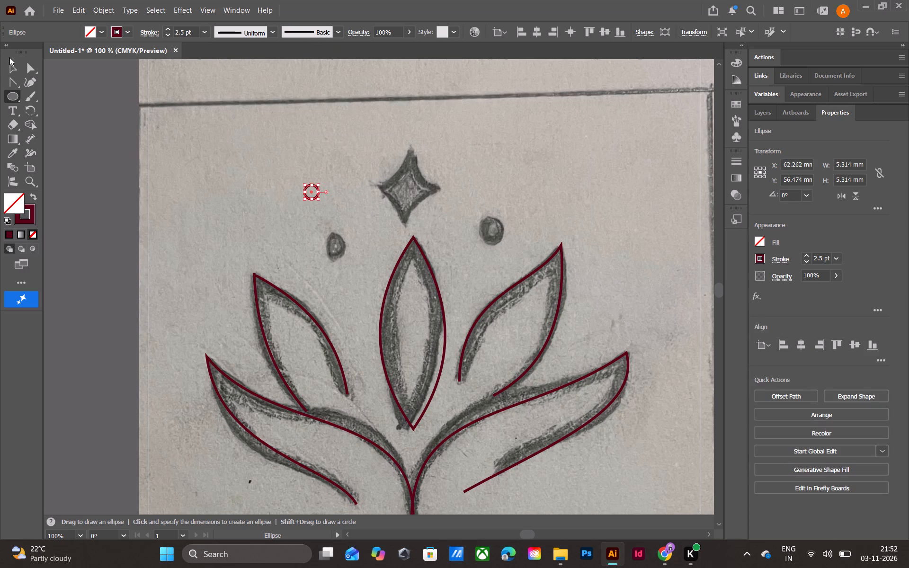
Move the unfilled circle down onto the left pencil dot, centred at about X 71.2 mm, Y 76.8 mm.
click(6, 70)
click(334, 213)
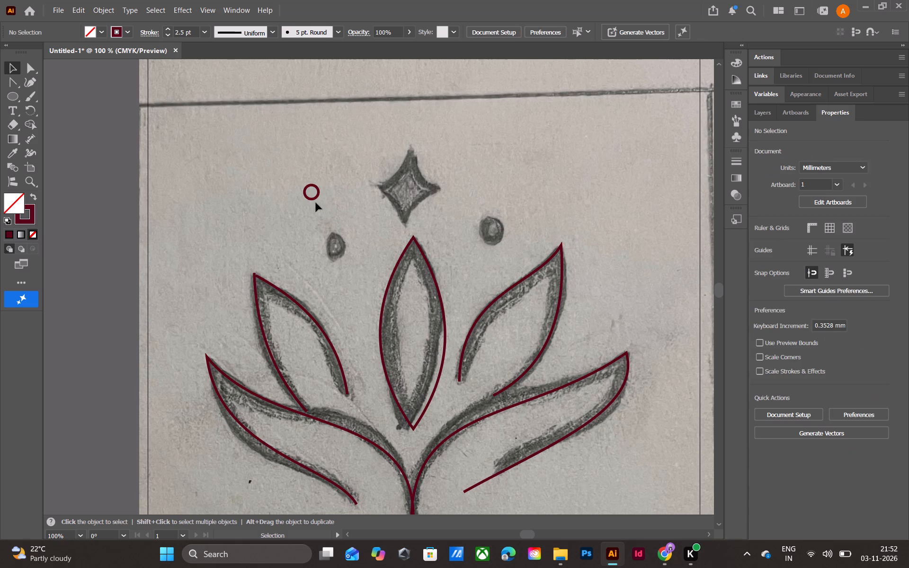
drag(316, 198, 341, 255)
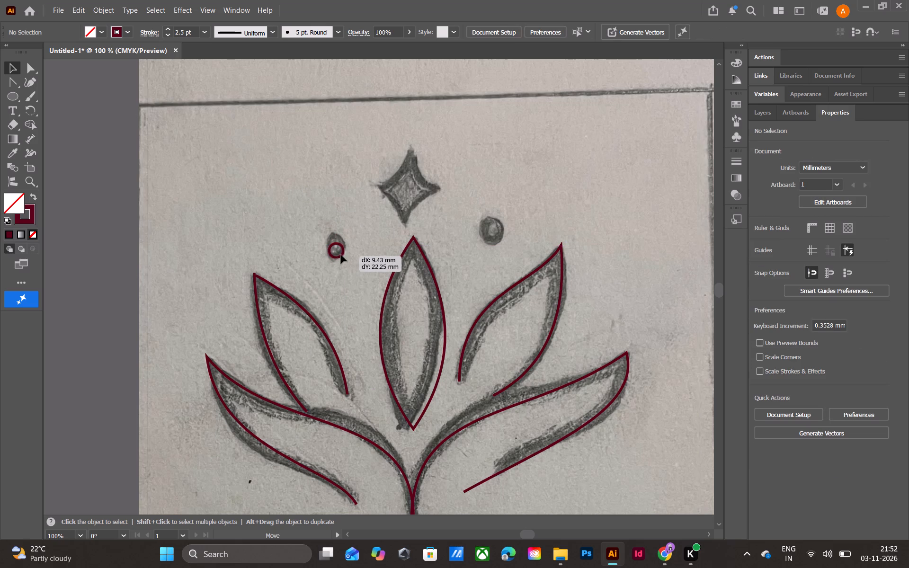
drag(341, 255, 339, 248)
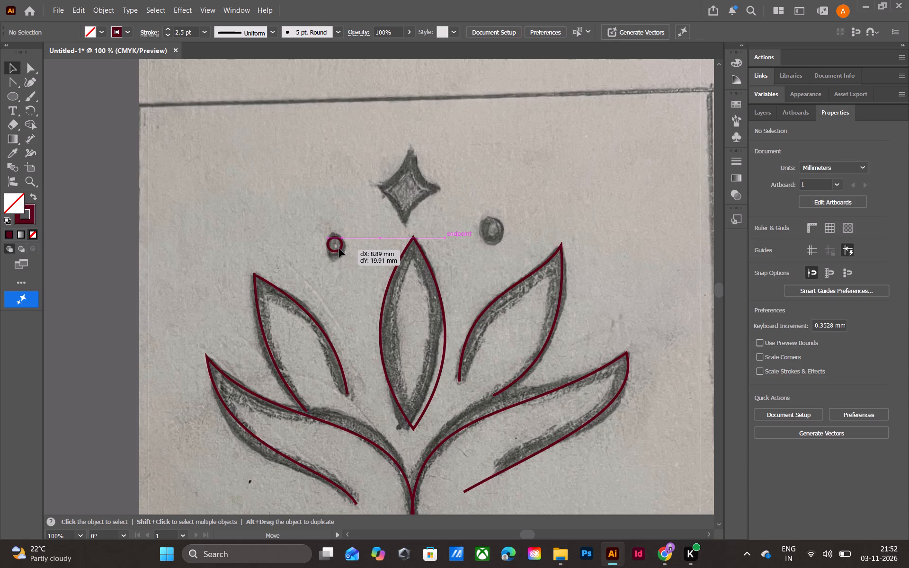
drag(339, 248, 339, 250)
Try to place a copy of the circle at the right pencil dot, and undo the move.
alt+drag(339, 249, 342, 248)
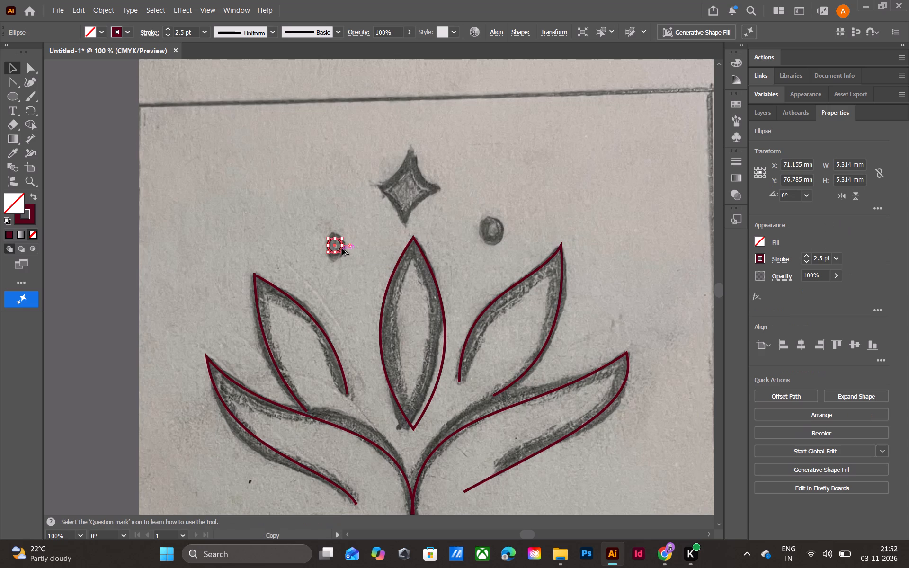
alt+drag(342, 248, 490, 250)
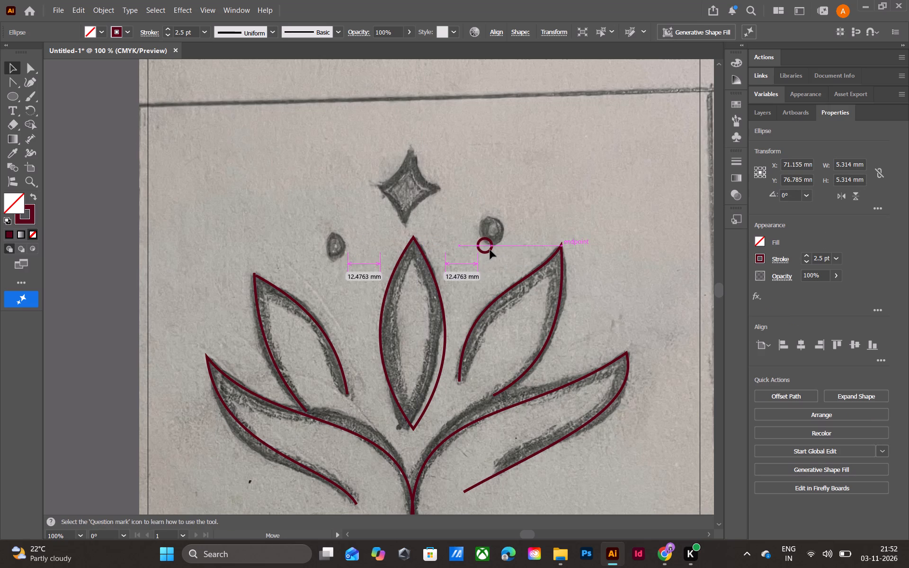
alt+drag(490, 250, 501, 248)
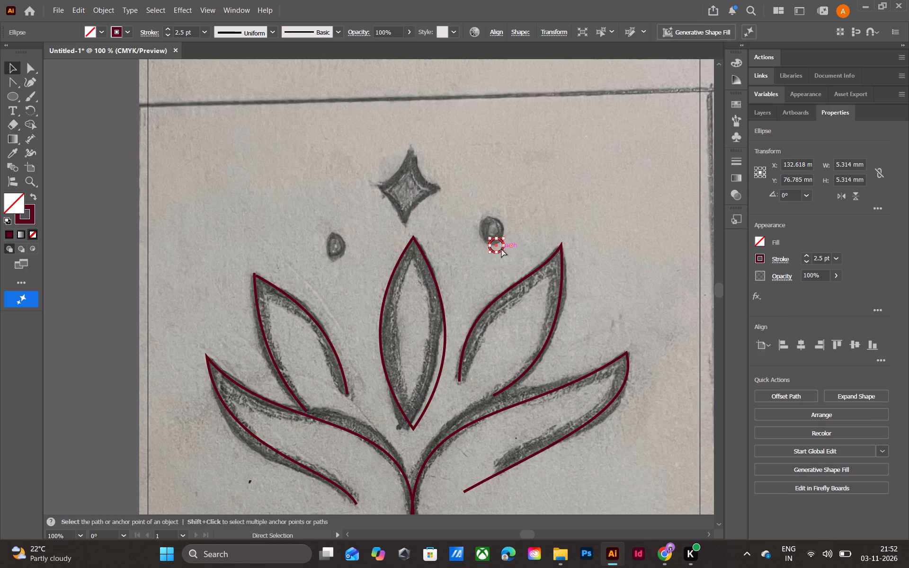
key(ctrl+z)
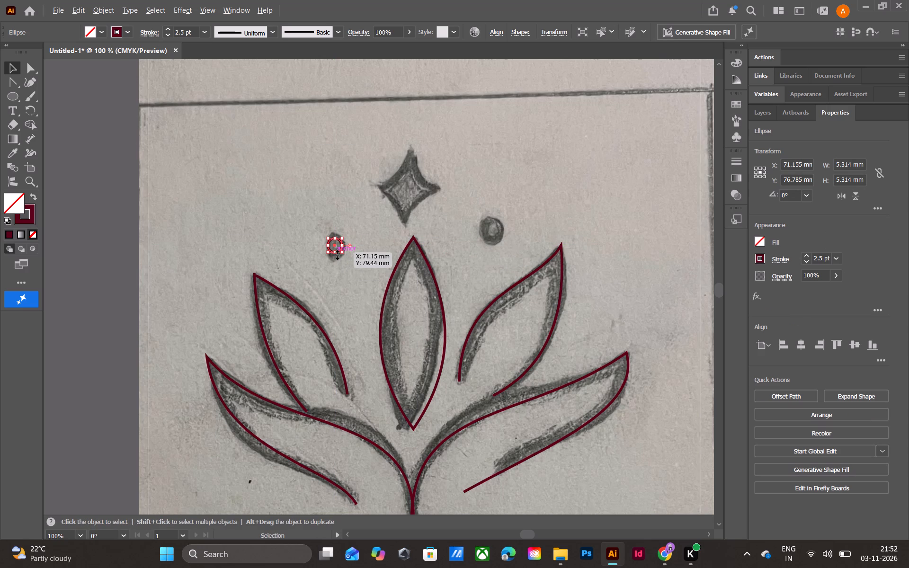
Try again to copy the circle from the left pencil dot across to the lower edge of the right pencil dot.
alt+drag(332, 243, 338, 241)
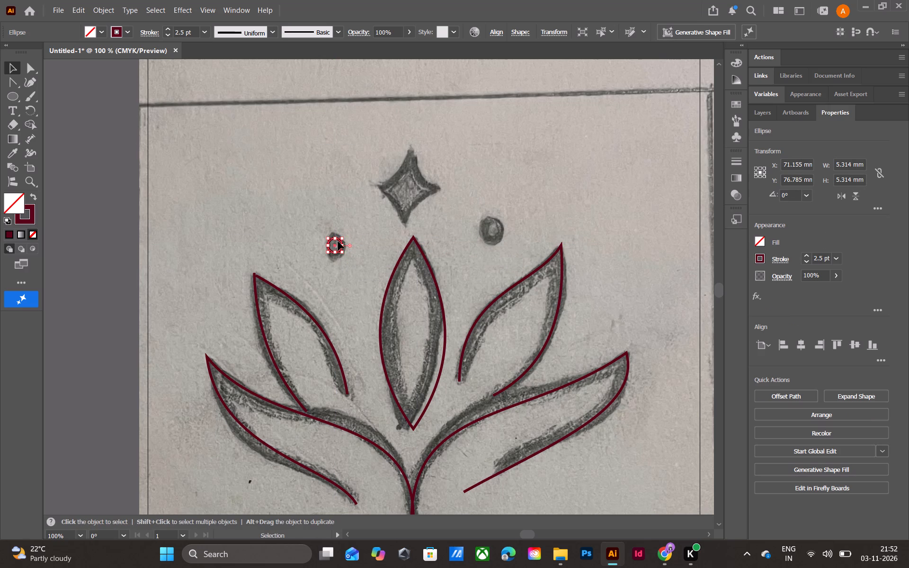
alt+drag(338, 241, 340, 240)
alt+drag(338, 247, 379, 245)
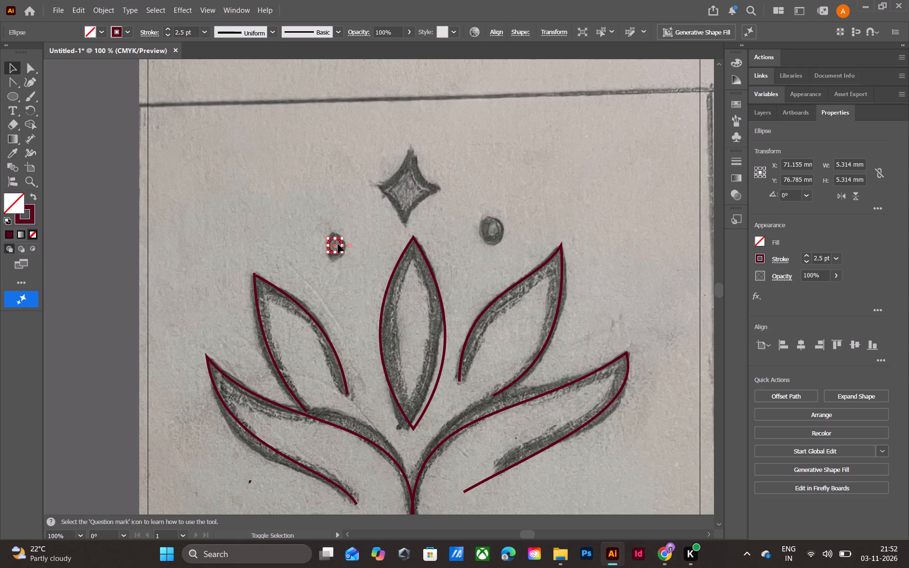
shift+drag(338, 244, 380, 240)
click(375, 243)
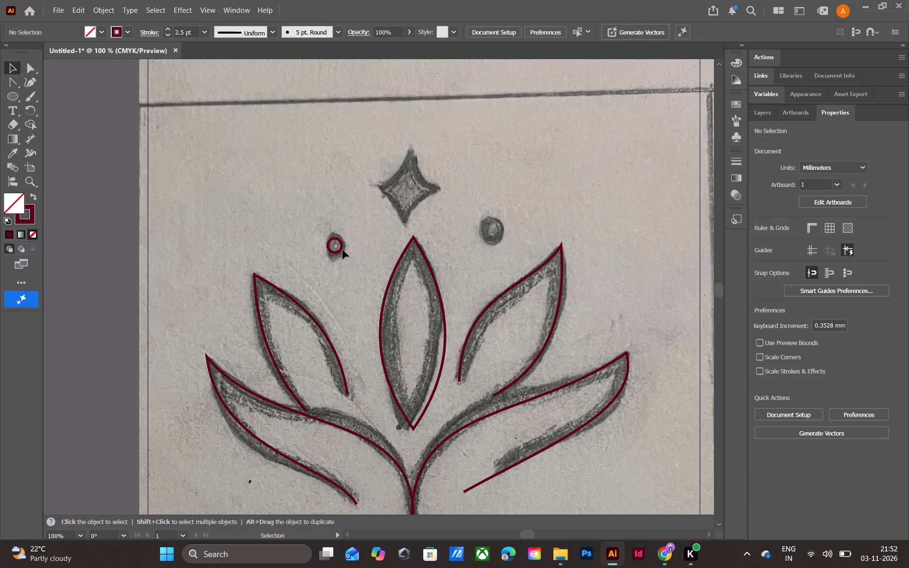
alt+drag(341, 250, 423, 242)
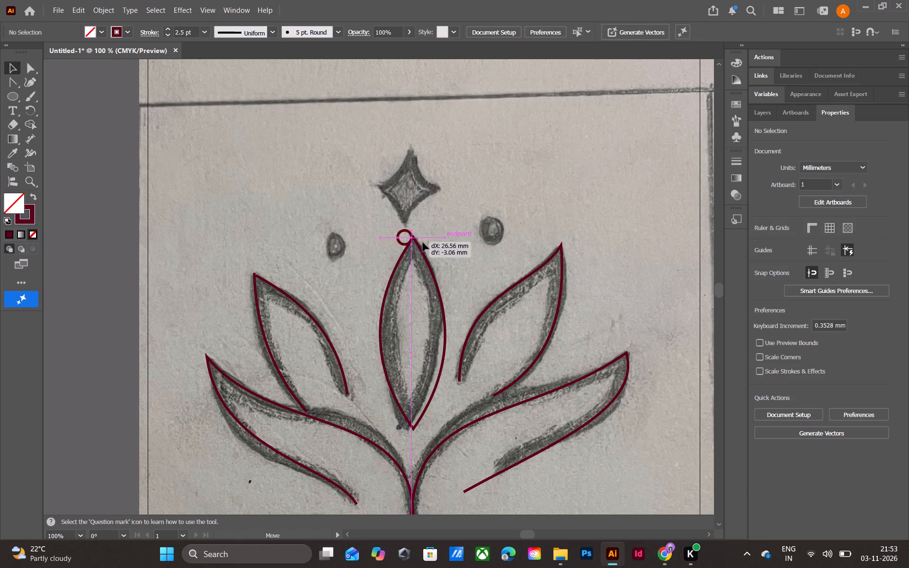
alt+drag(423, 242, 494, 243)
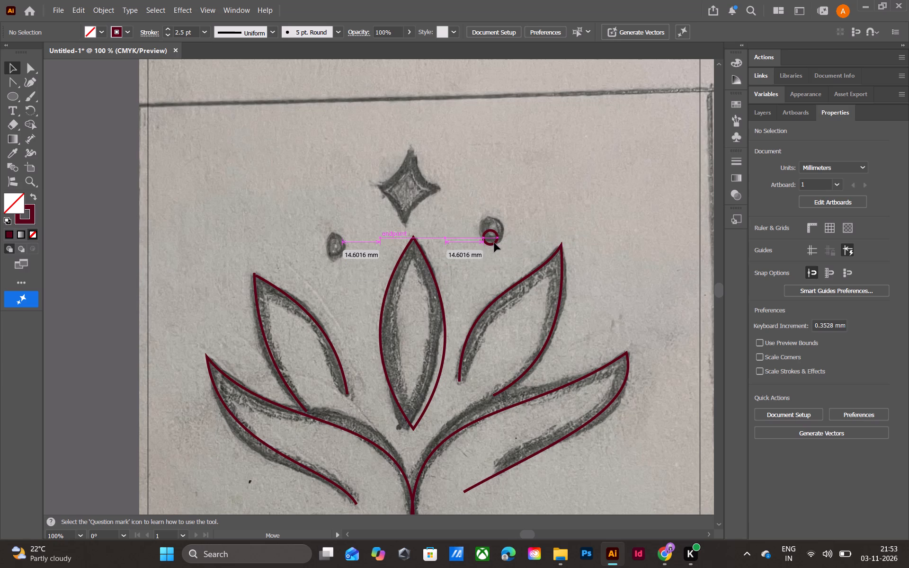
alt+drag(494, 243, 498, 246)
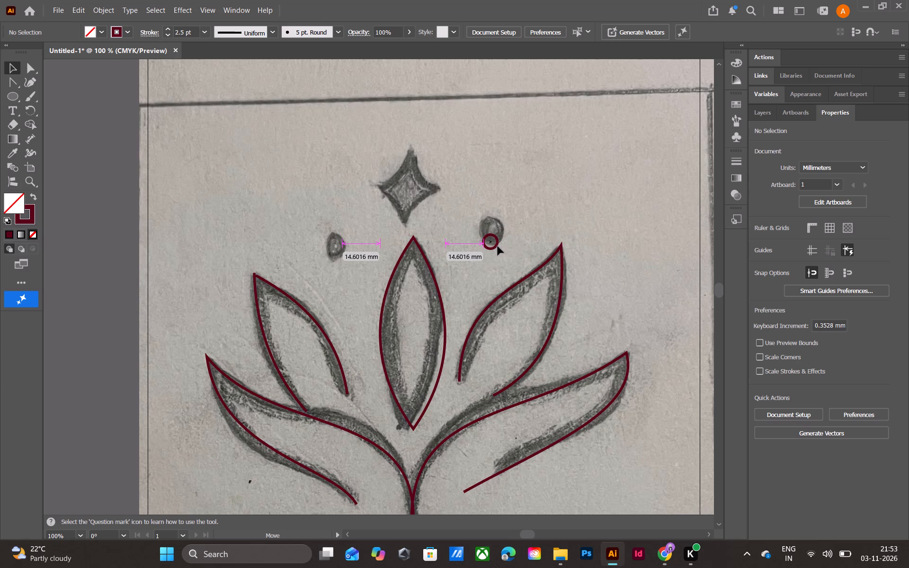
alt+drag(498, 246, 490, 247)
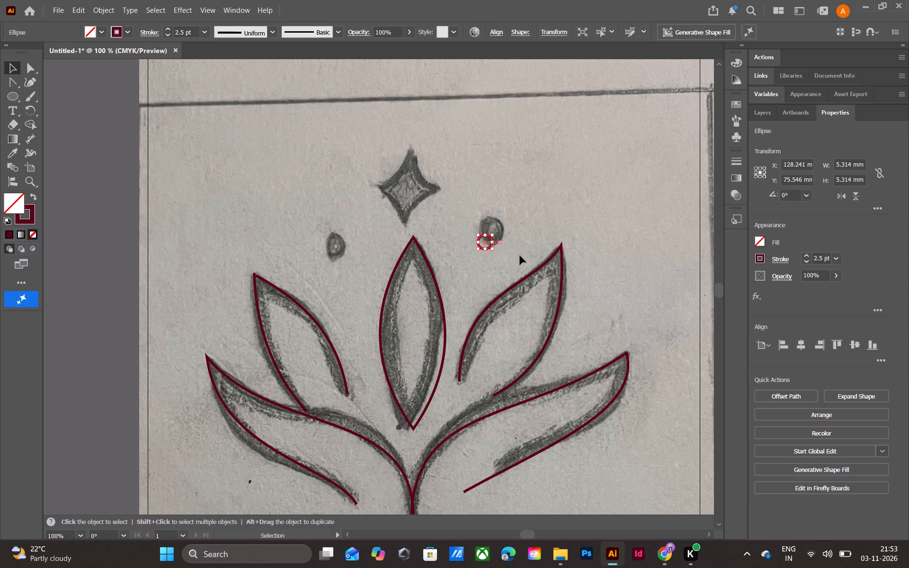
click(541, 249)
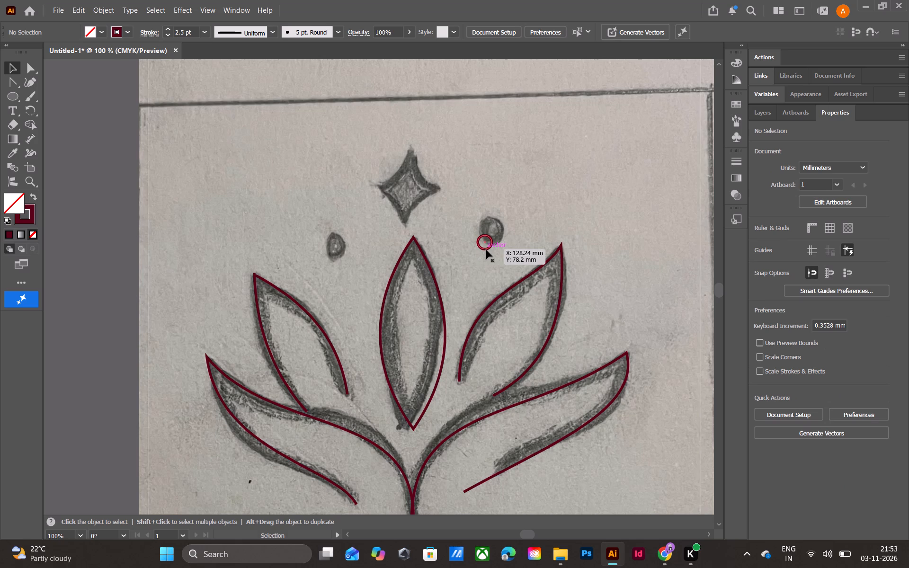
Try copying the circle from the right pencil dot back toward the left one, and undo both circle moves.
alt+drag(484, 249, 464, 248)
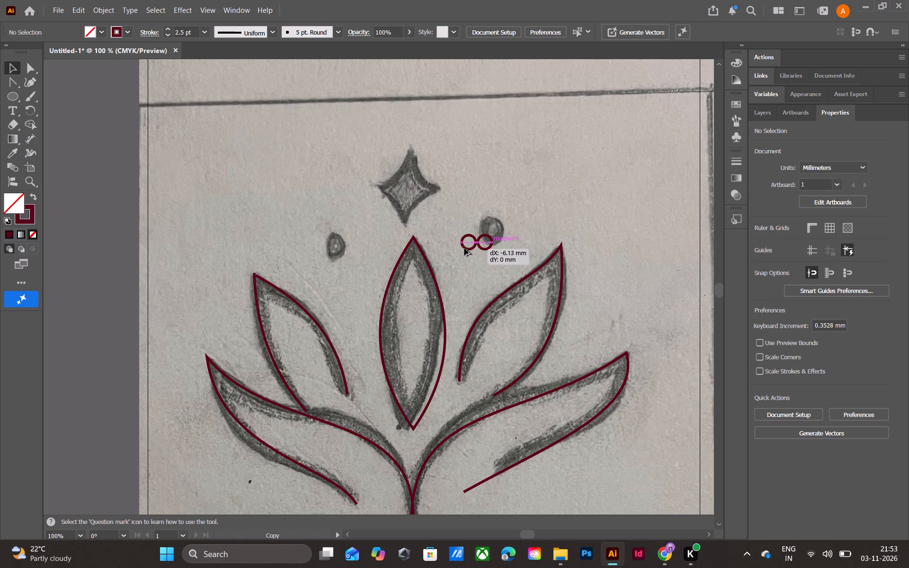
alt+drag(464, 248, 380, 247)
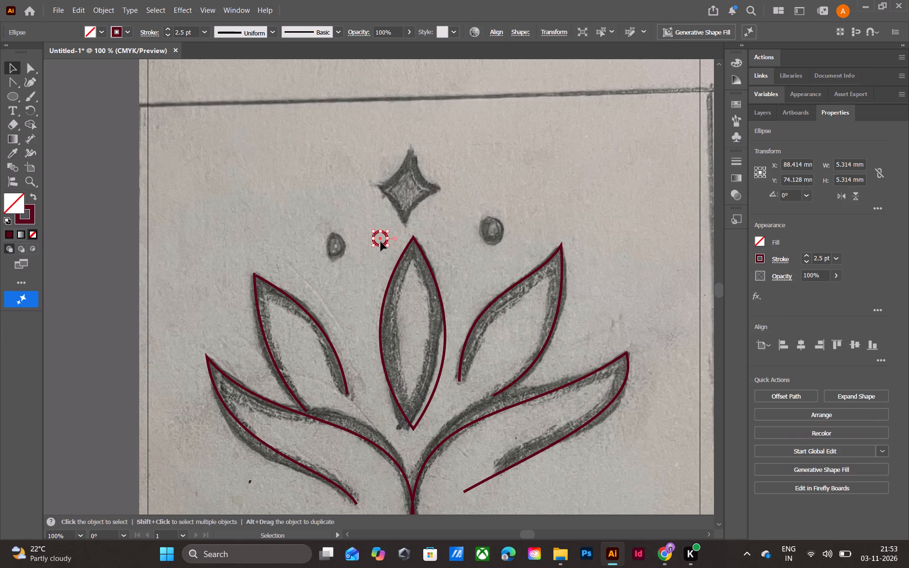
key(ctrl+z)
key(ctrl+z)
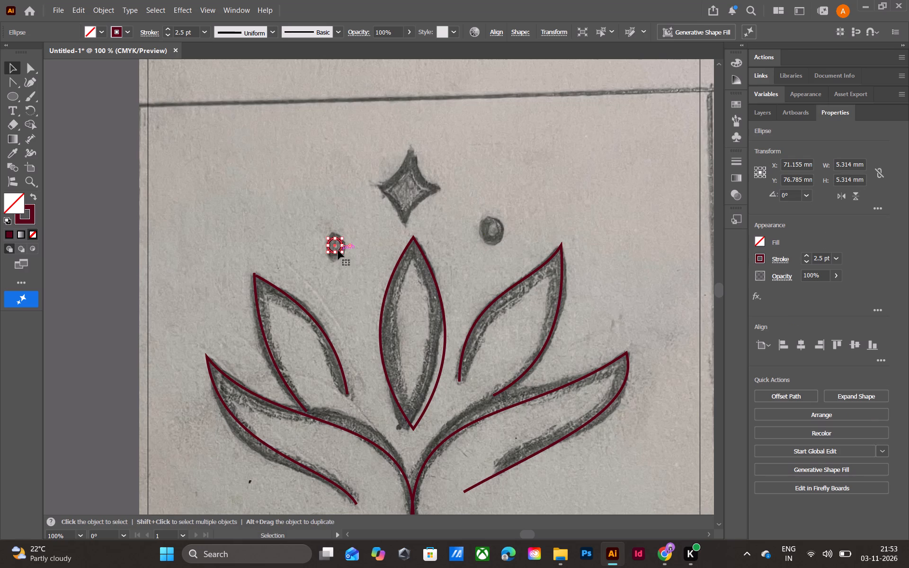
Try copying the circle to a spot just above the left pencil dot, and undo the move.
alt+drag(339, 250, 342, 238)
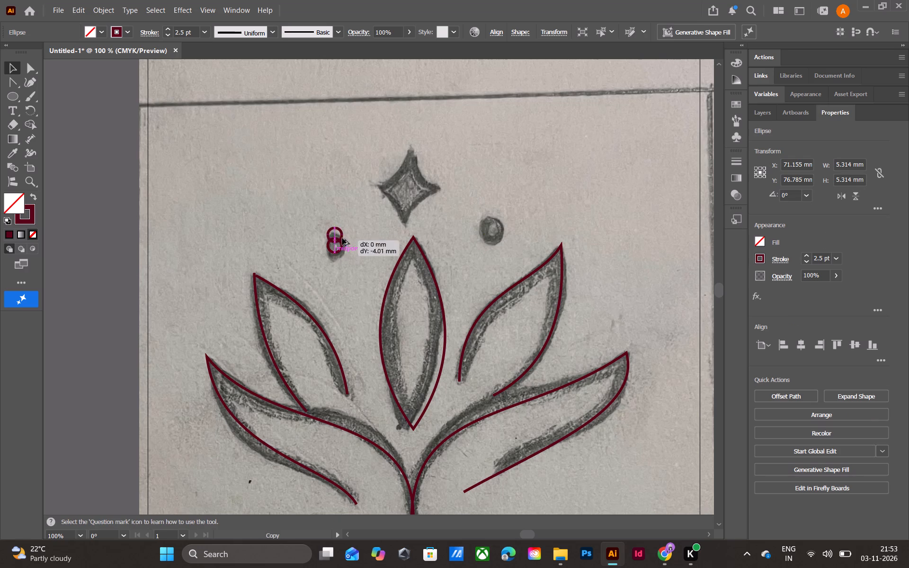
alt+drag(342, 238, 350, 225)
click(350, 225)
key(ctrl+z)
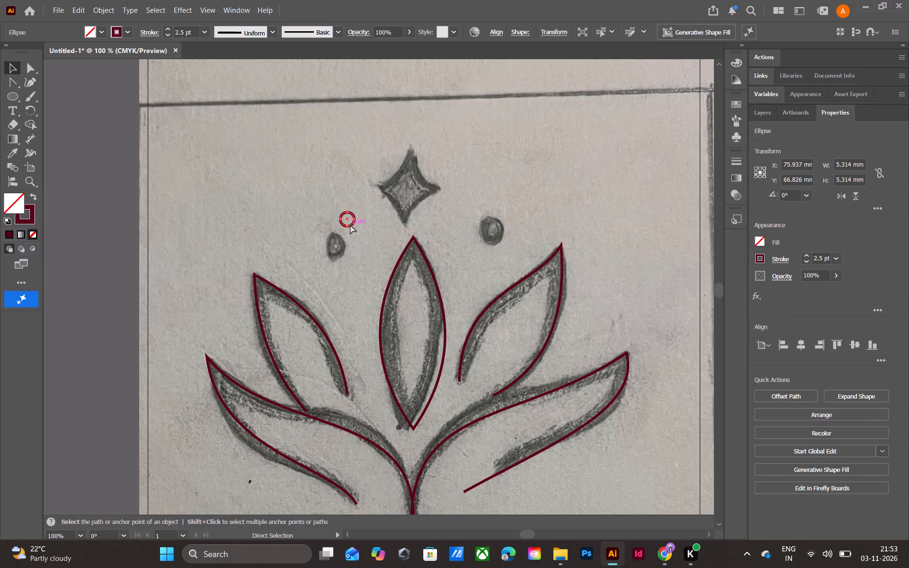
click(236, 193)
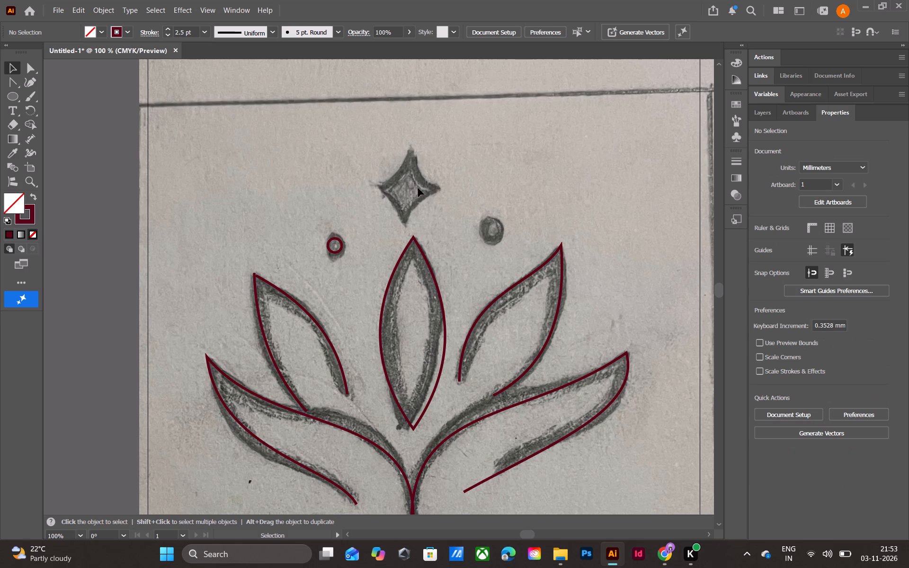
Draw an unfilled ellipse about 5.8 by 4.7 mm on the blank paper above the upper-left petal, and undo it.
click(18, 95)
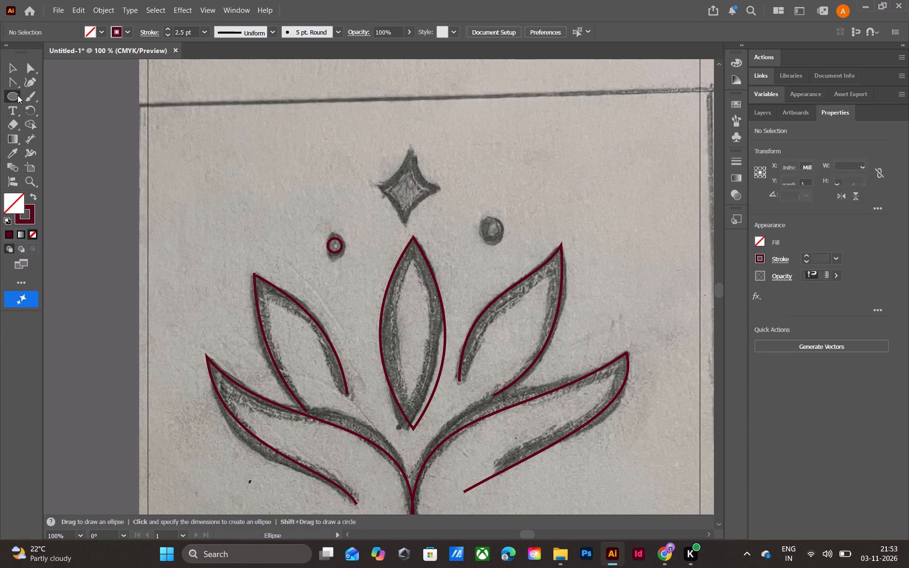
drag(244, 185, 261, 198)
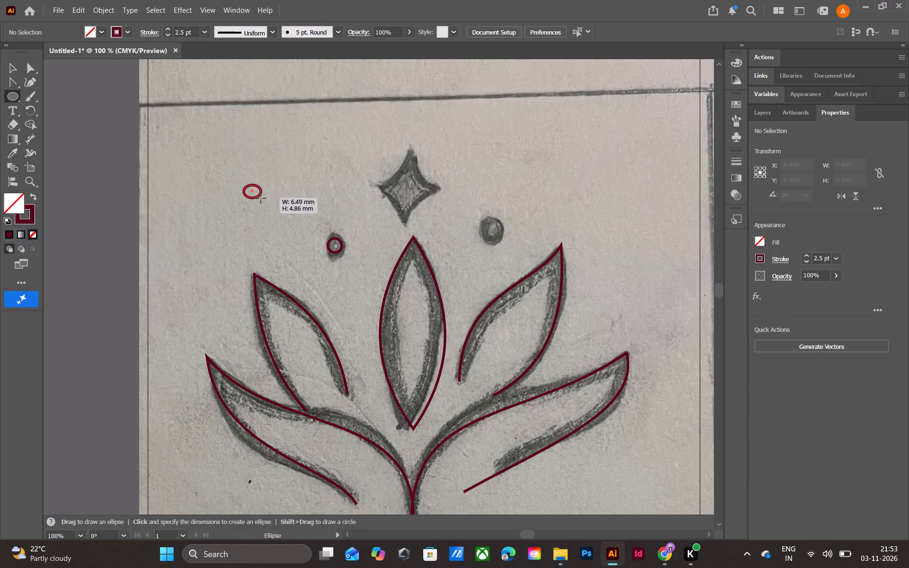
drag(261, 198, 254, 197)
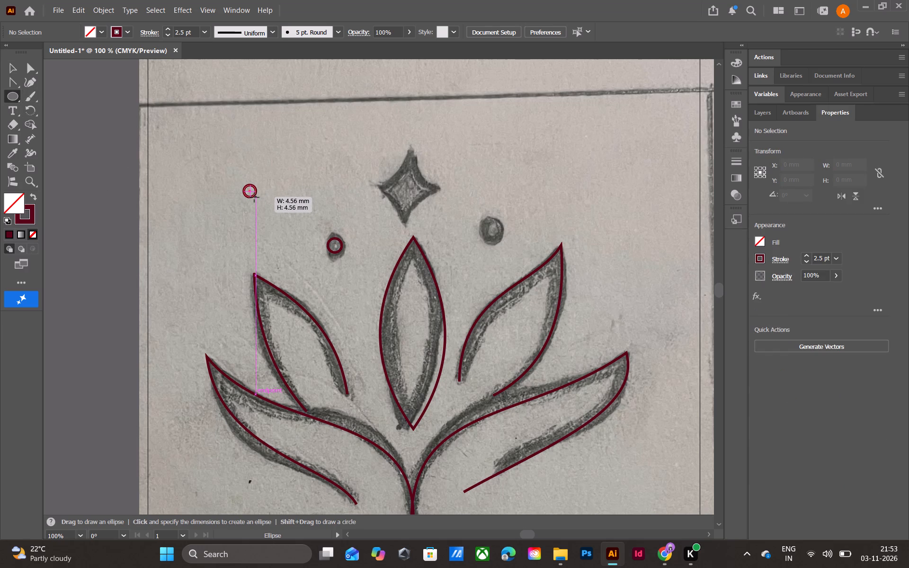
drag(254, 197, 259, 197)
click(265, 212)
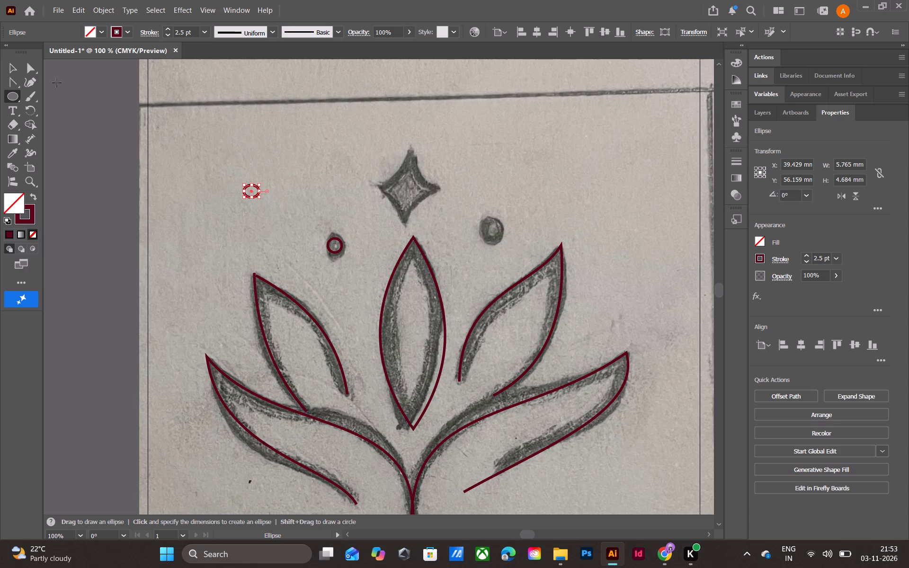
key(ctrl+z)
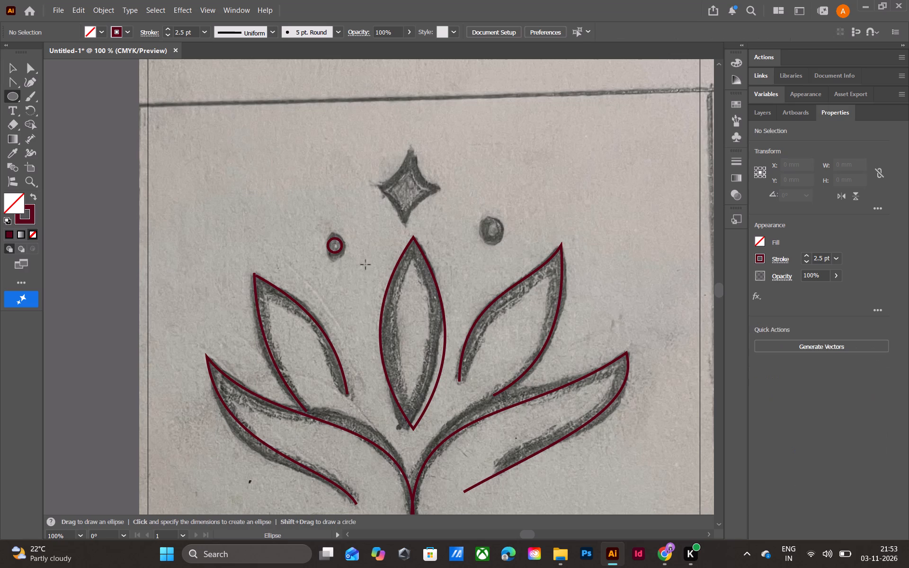
Move the circle off the left pencil dot onto blank paper above the upper-left petal, at about X 49 mm, Y 56.4 mm.
click(18, 65)
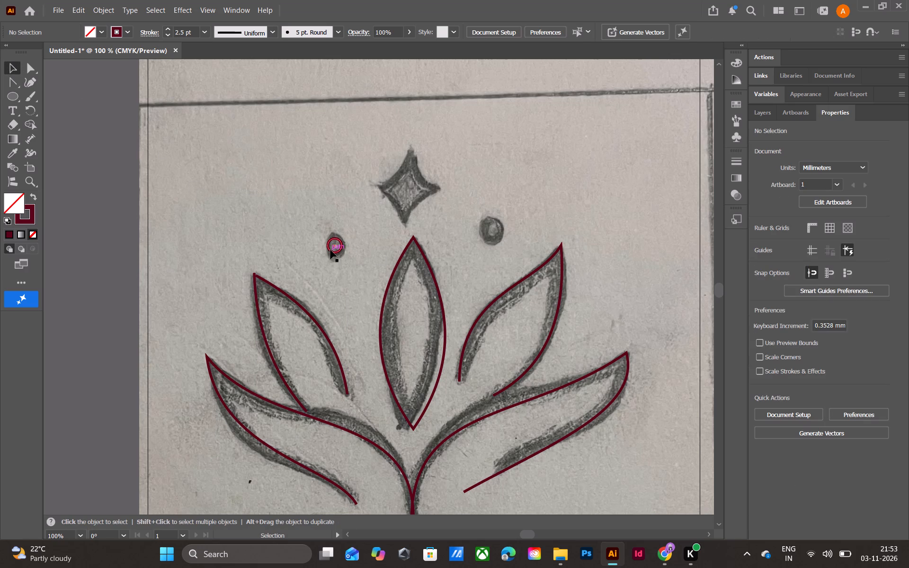
drag(330, 250, 272, 197)
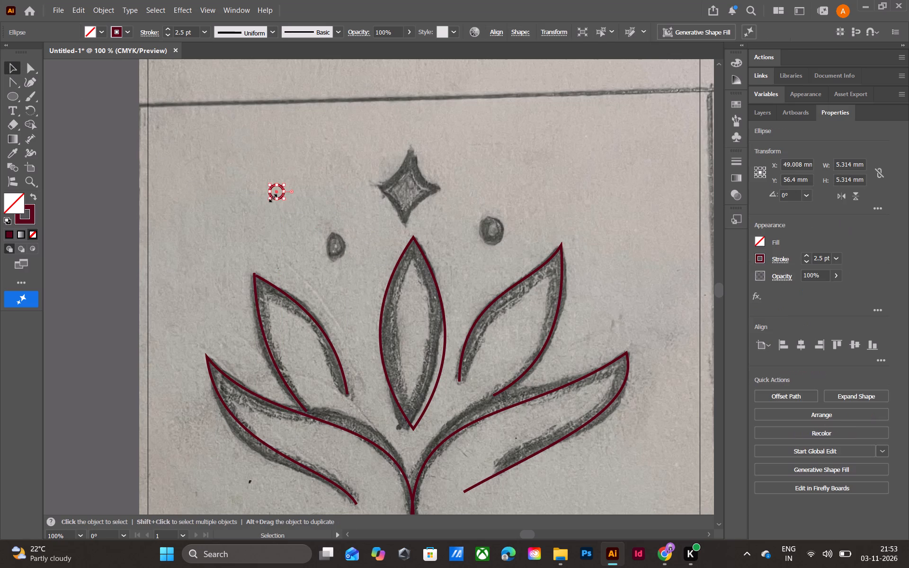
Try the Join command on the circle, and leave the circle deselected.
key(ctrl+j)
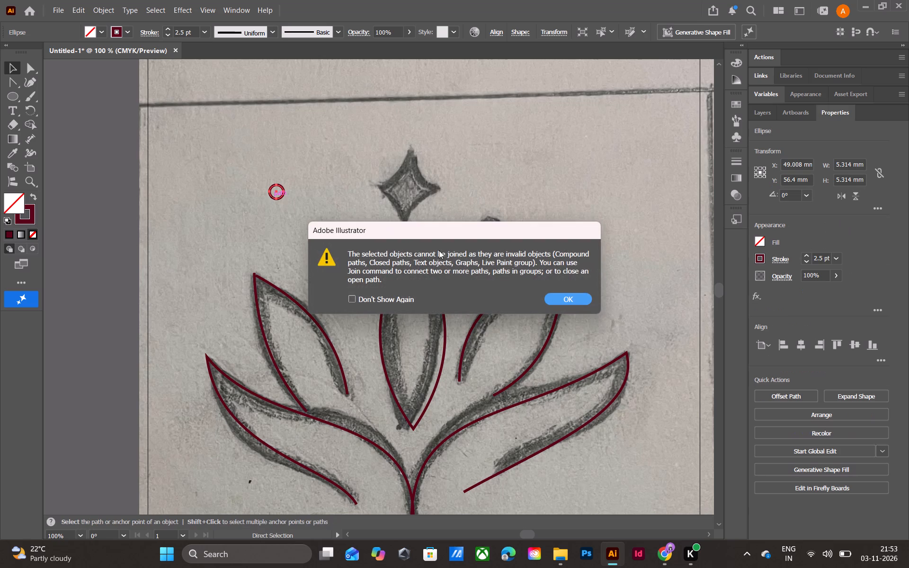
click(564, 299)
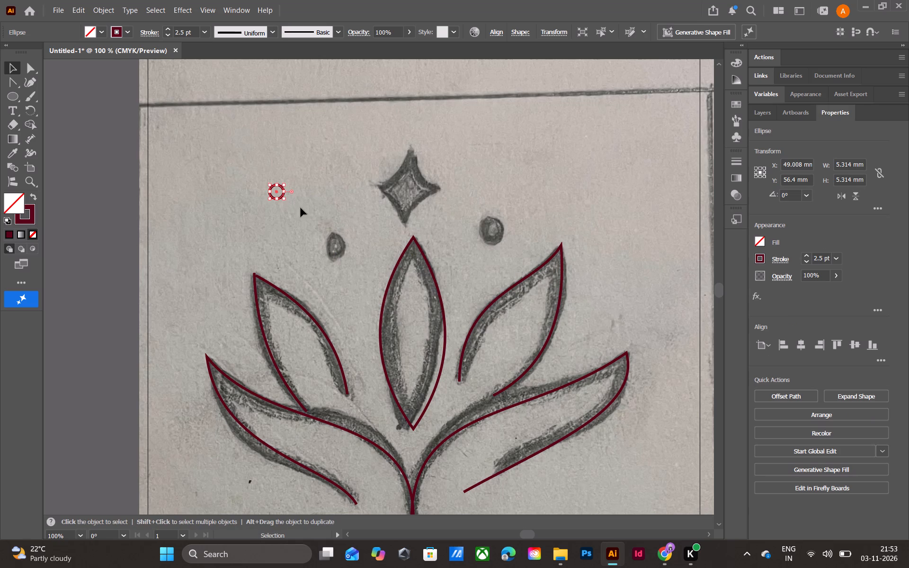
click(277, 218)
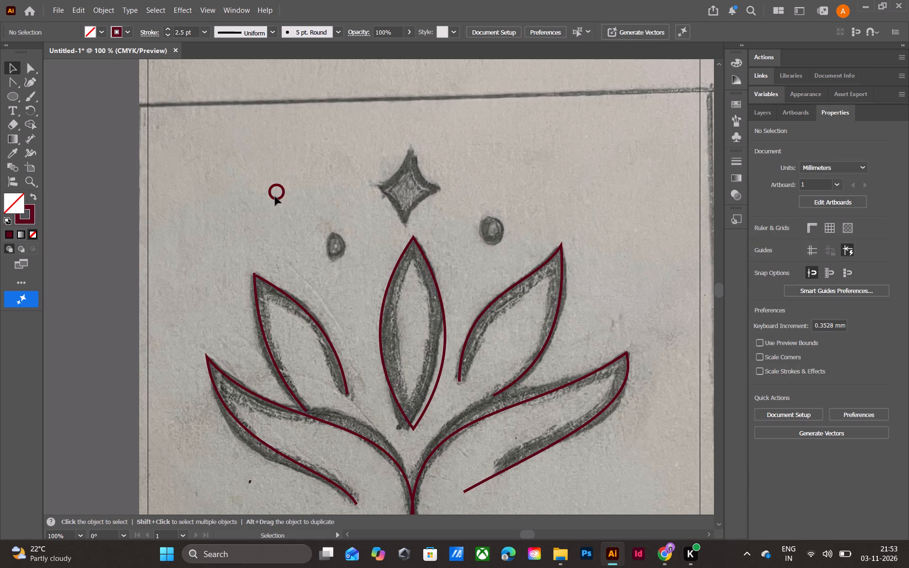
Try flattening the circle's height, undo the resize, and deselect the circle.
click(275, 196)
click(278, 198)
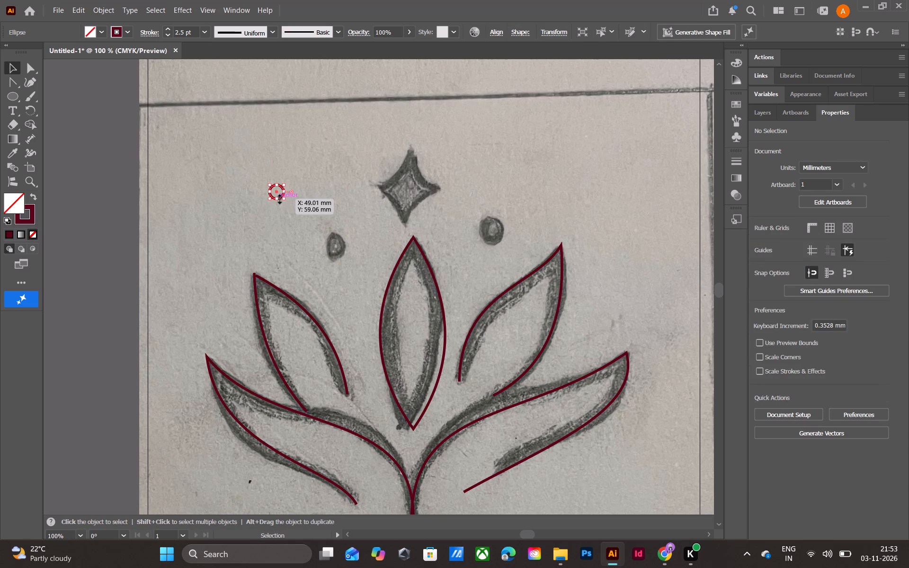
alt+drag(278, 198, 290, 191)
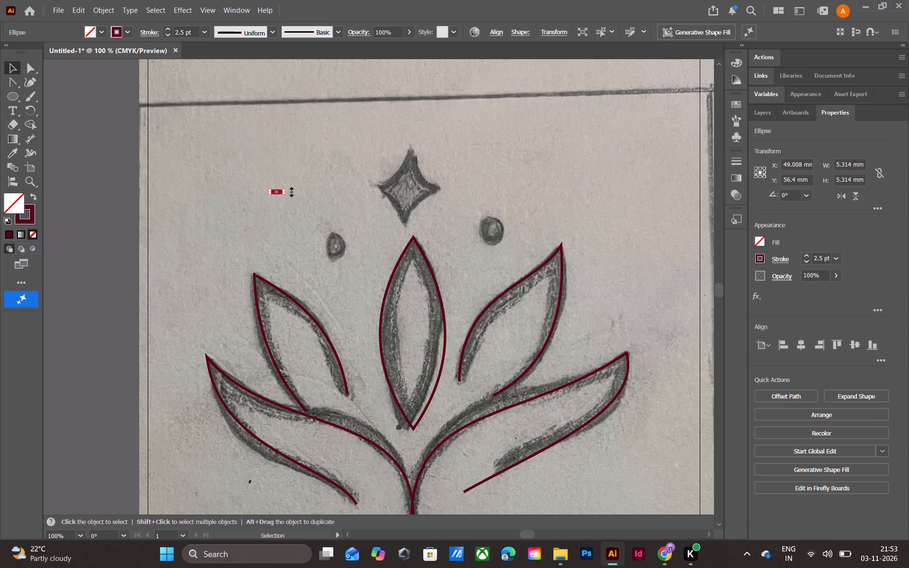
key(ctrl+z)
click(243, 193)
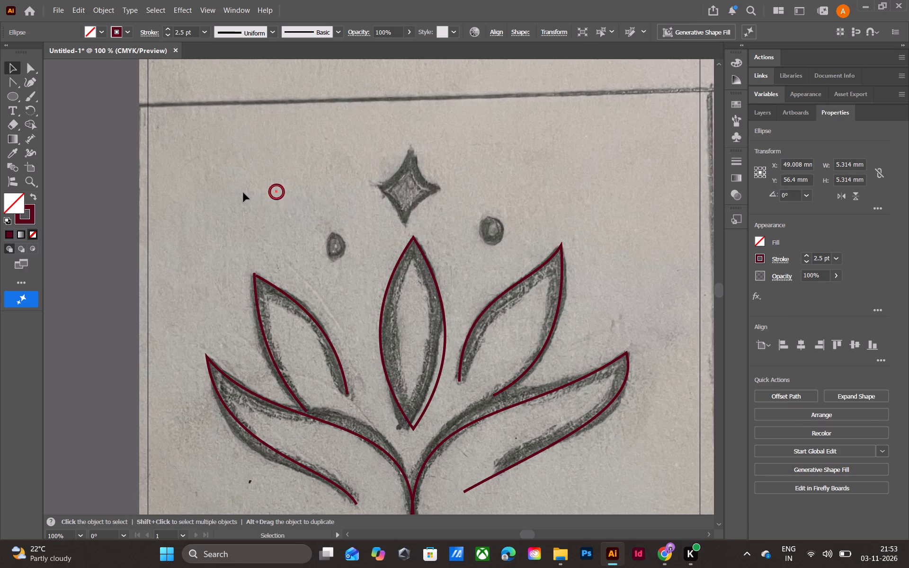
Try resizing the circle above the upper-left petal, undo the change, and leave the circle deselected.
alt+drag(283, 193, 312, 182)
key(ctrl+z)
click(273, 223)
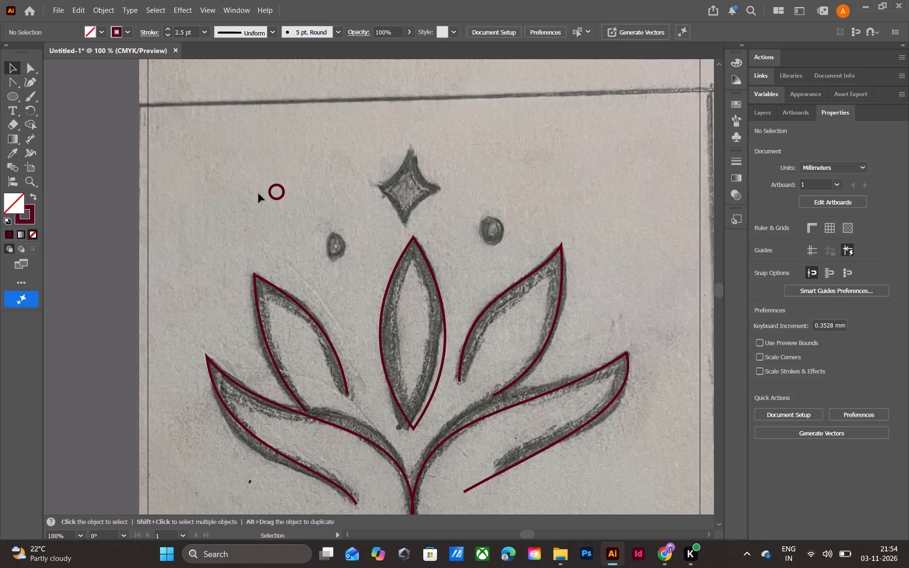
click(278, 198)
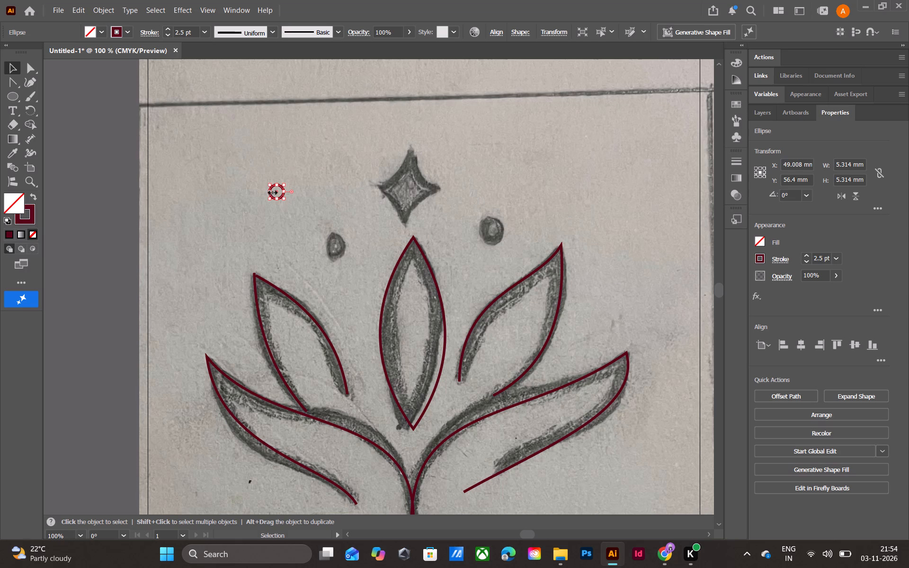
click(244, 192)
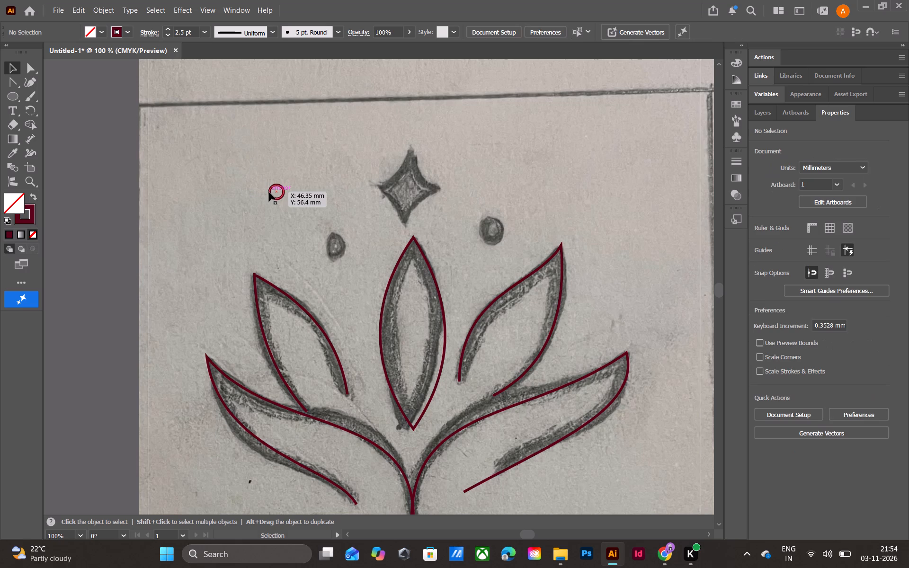
Draw an unfilled dark red circle about 4.5 mm across on blank paper, farther up and left of the existing circle.
click(17, 97)
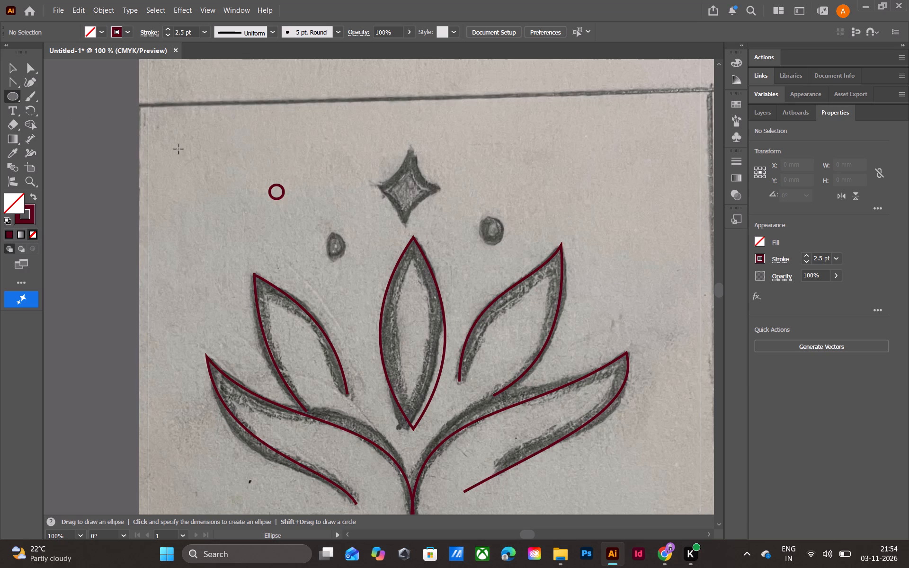
drag(178, 149, 198, 163)
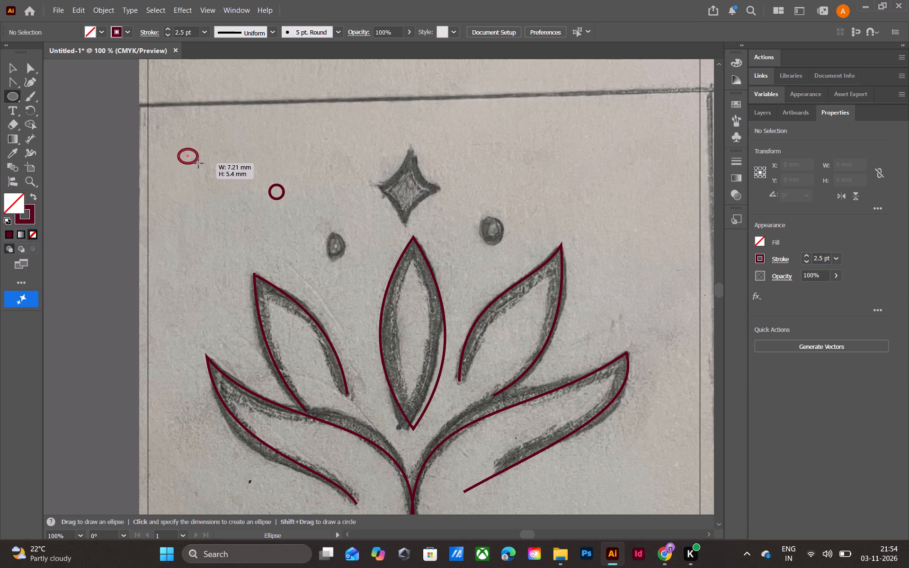
drag(198, 163, 186, 161)
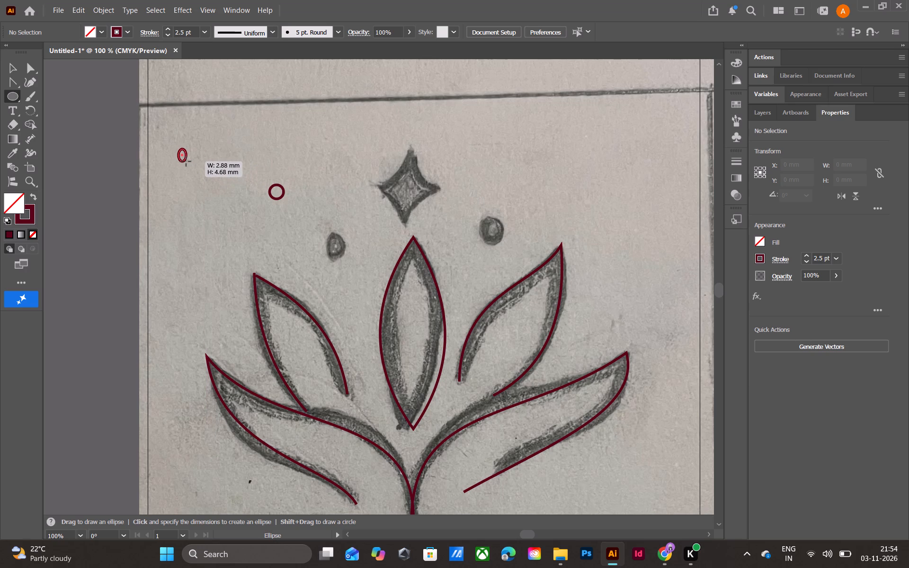
drag(186, 161, 192, 159)
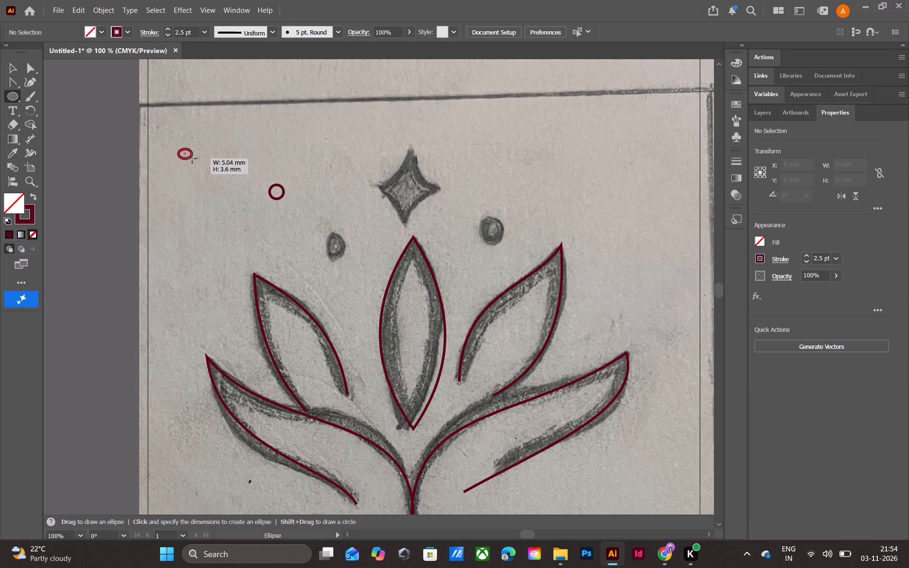
drag(192, 159, 196, 166)
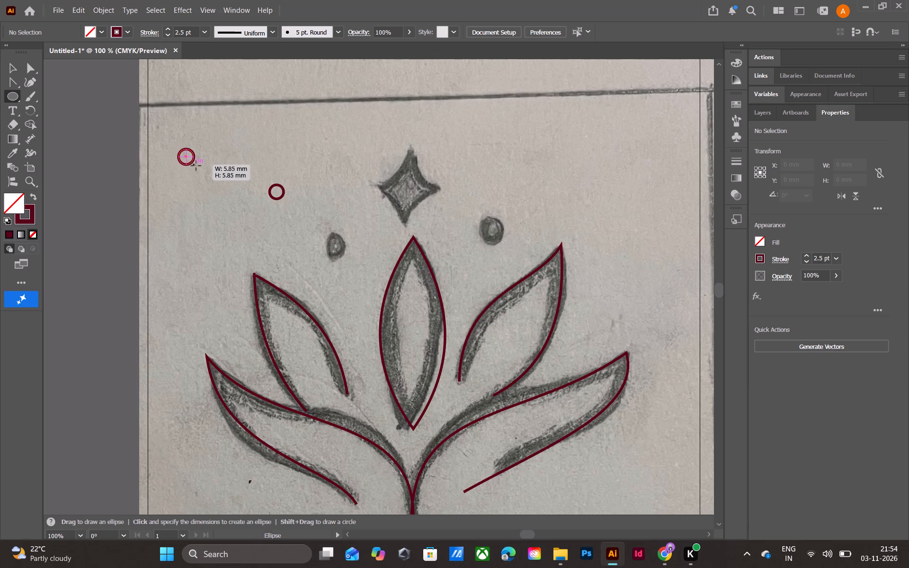
drag(196, 166, 190, 161)
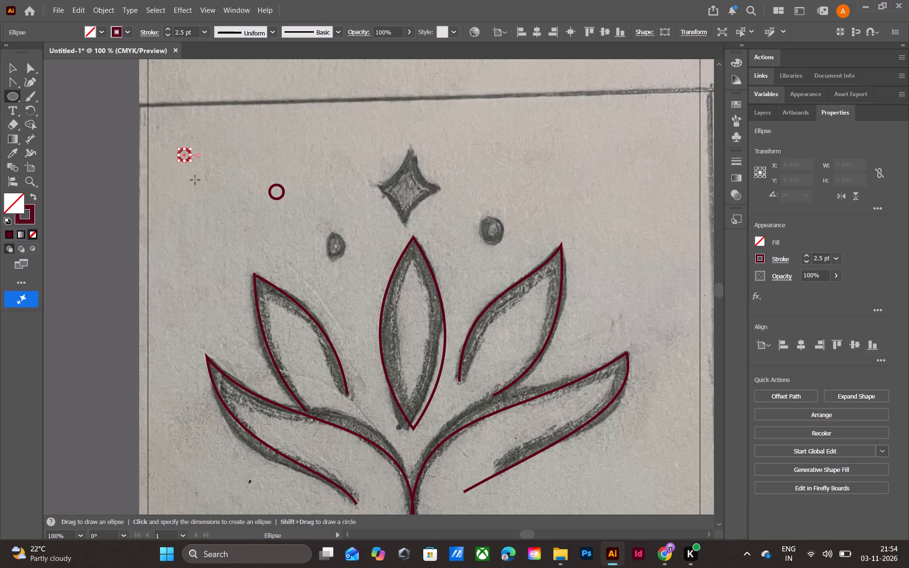
Create a second circle of 4.504 by 4.504 mm on blank paper below the new one, and deselect it.
click(195, 180)
click(474, 295)
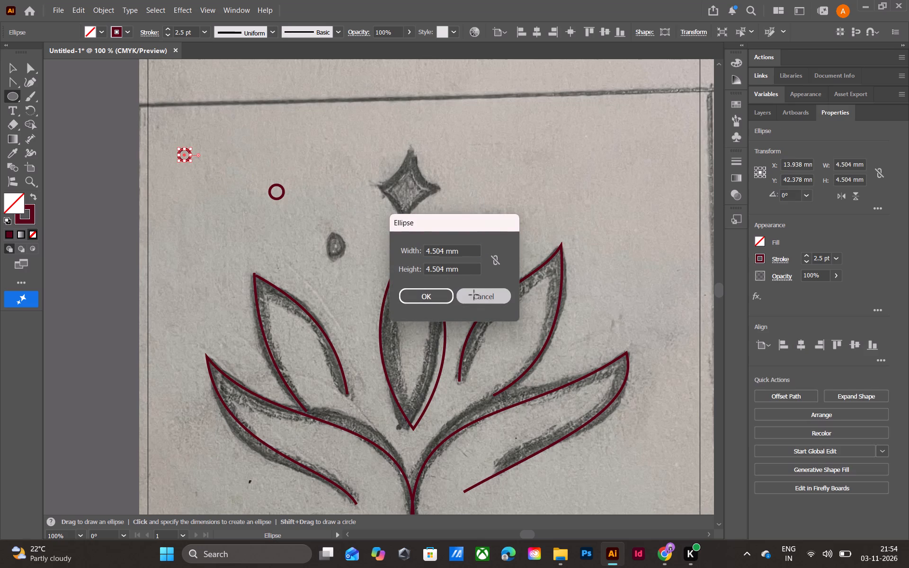
click(211, 219)
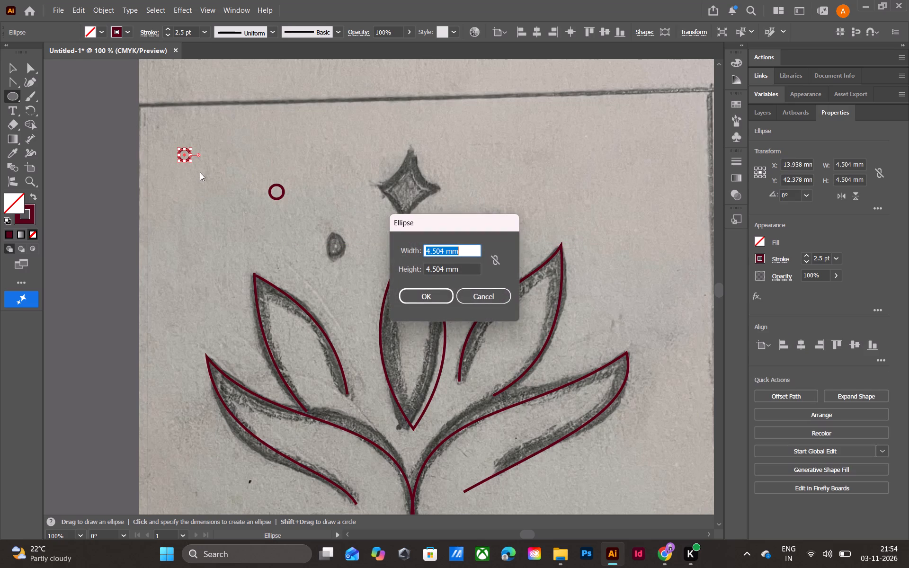
click(429, 295)
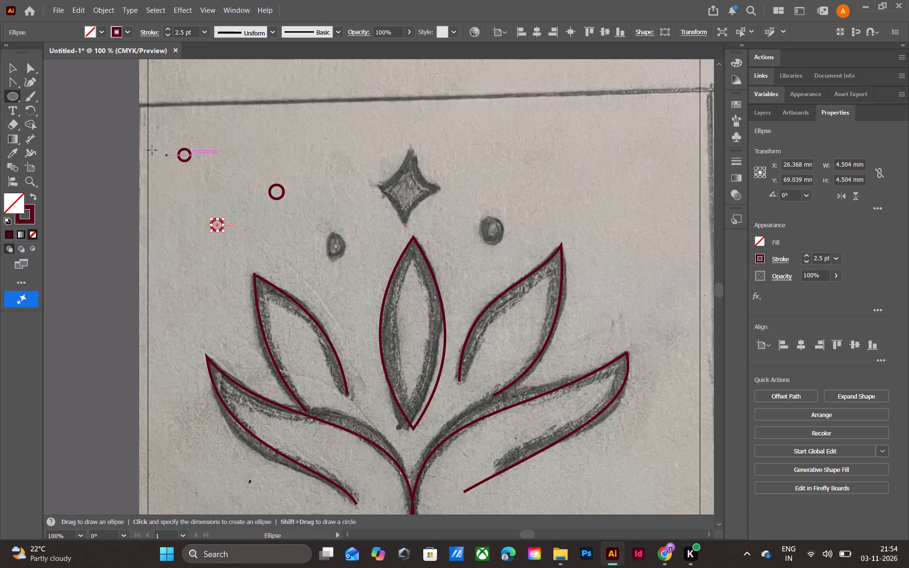
click(10, 64)
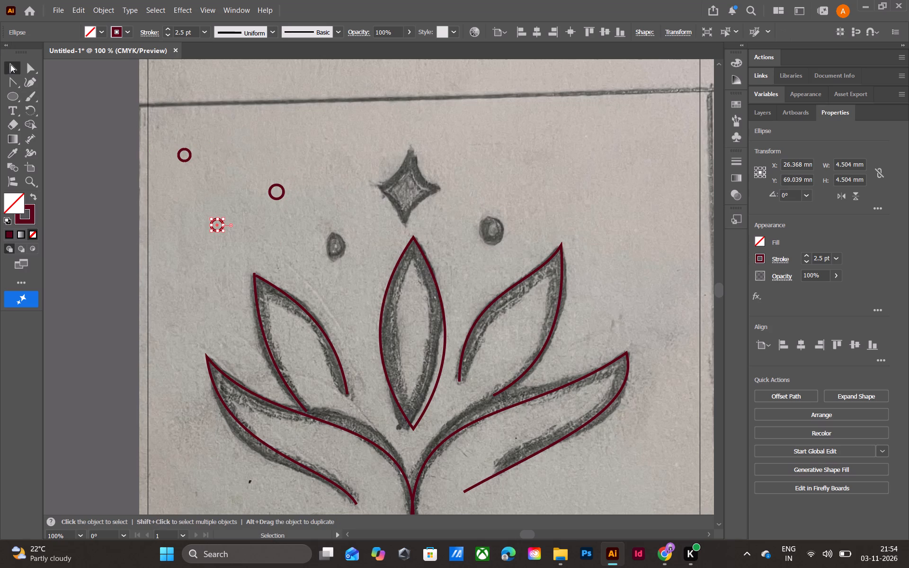
click(136, 170)
click(186, 186)
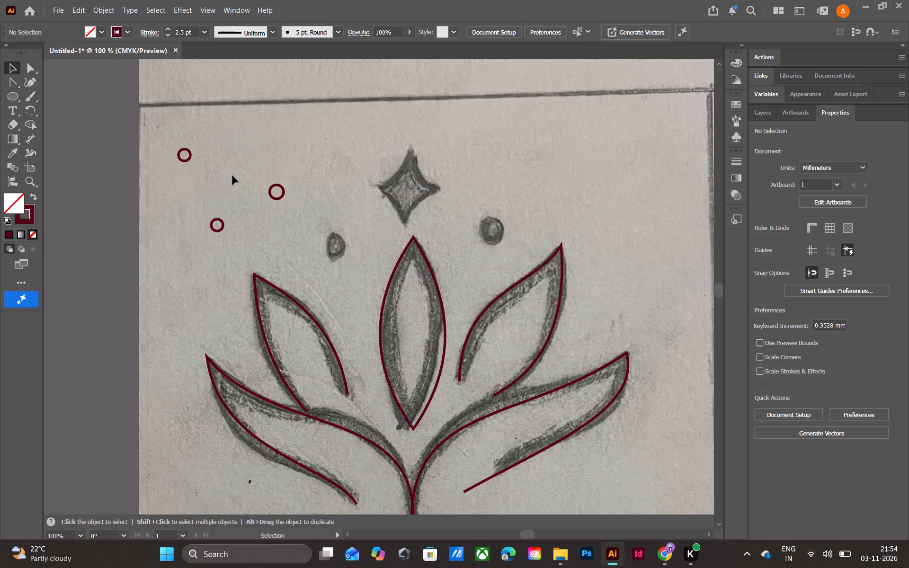
Delete the larger, original circle above the upper-left petal.
click(277, 193)
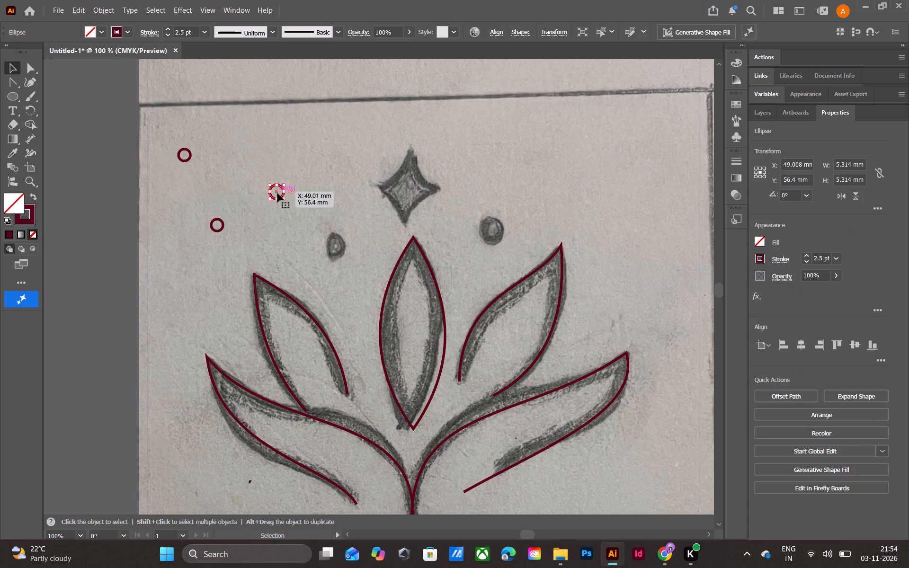
key(BackSpace)
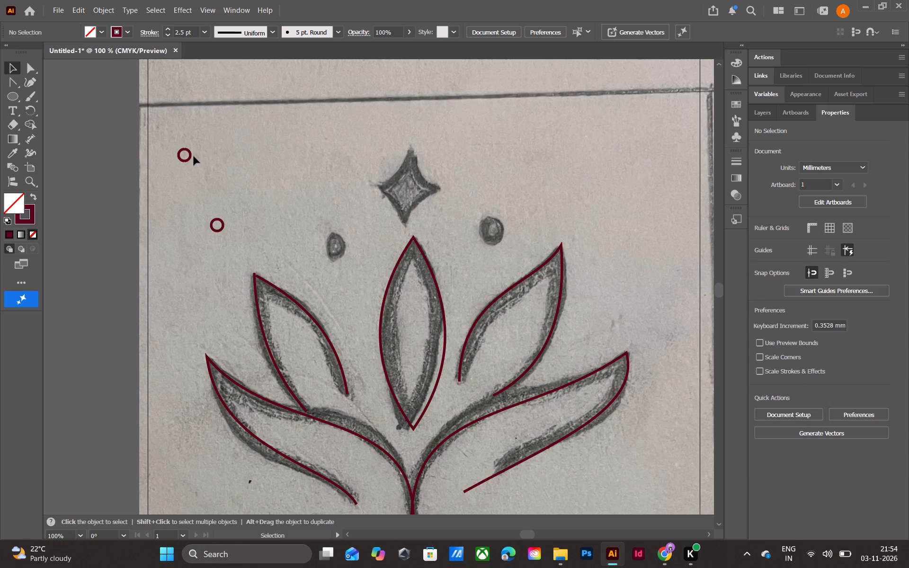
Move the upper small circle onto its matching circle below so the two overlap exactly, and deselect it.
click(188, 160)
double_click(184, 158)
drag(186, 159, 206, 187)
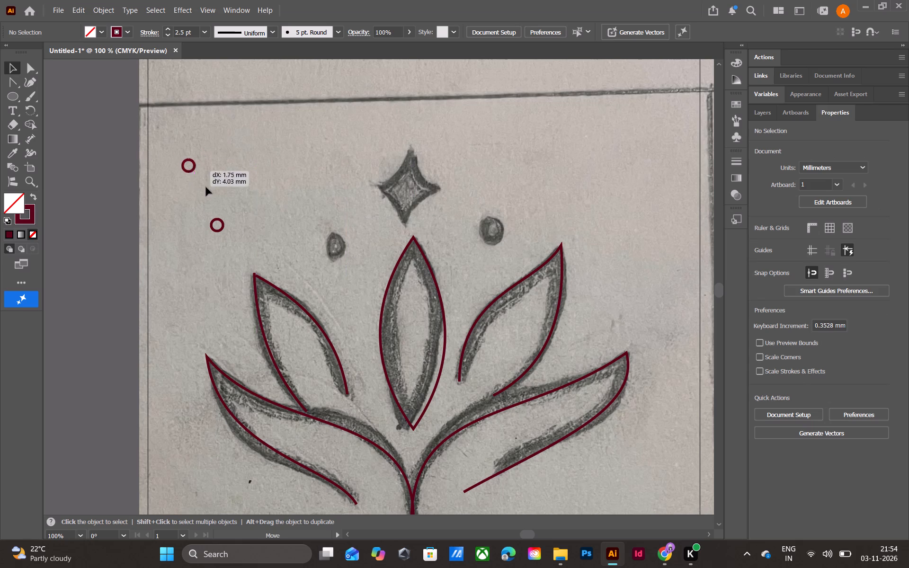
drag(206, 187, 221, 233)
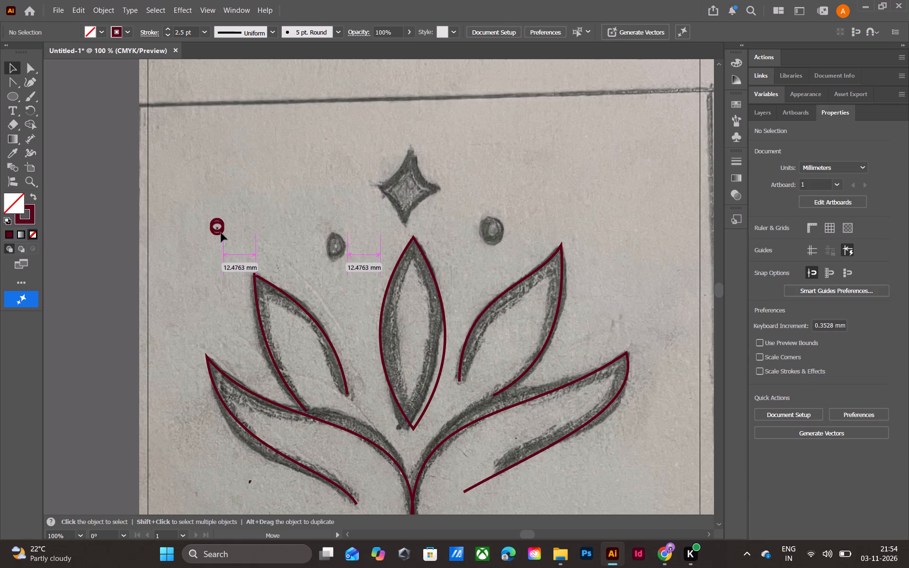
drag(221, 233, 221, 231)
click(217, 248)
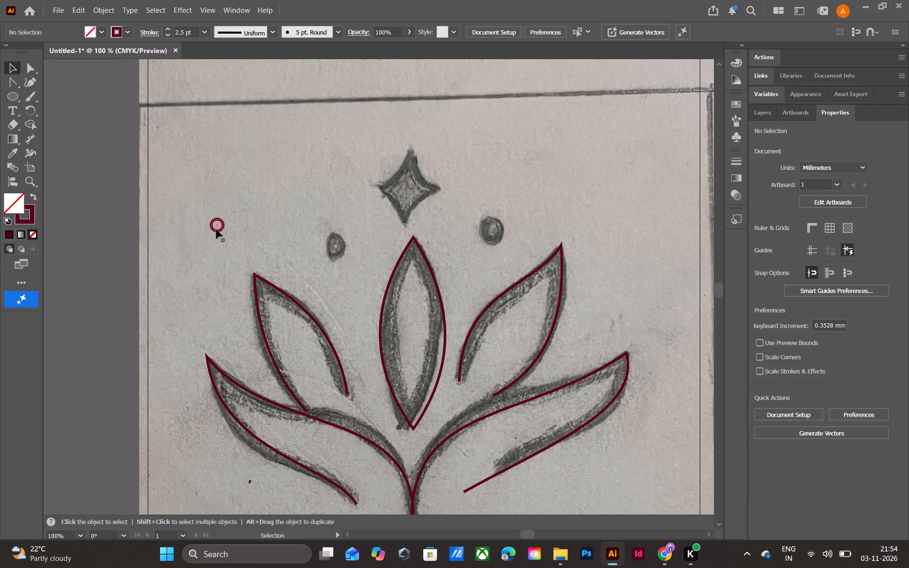
Move one of the two stacked circles onto the left pencil dot, at about X 72.2 mm, Y 76.8 mm.
drag(219, 231, 241, 228)
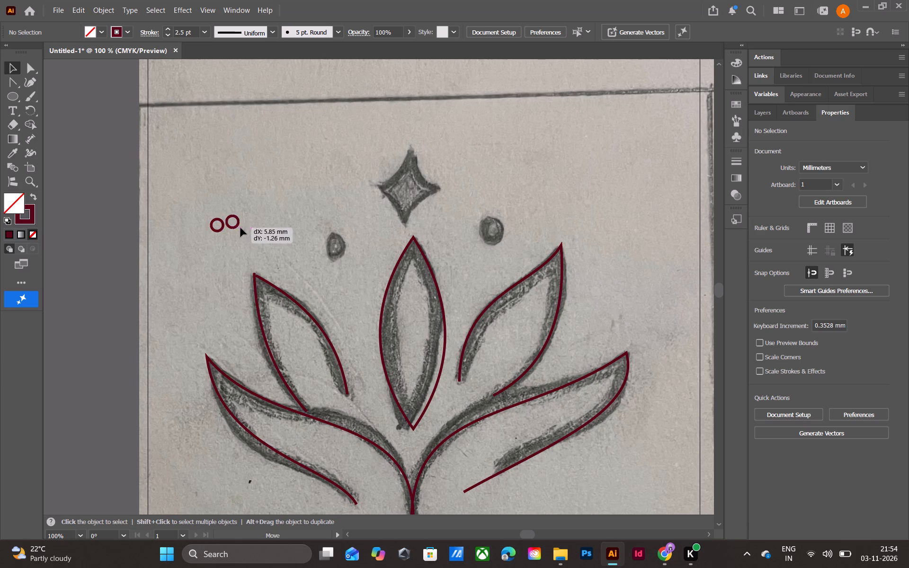
drag(241, 228, 338, 252)
triple_click(338, 252)
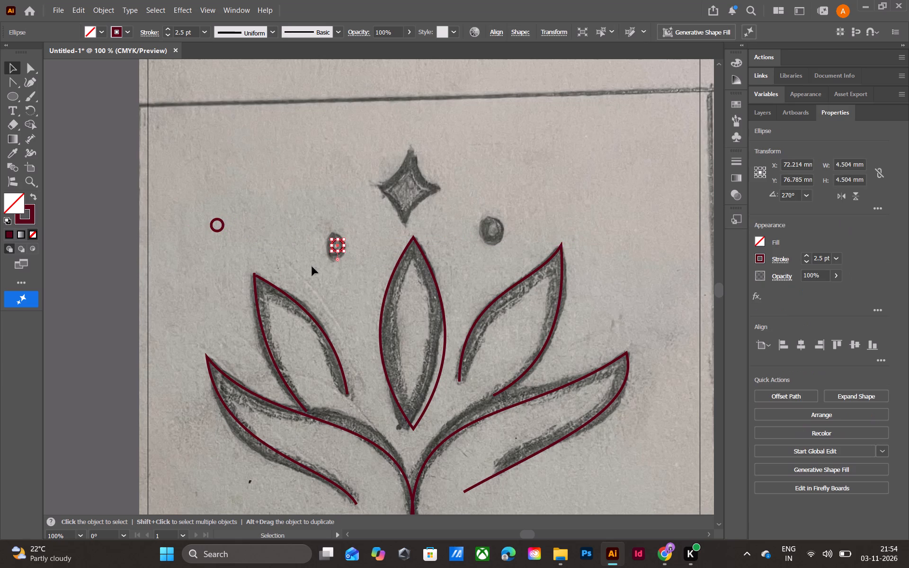
click(293, 246)
Move the remaining small circle to the lower edge of the right pencil dot, at about X 129.3 mm, Y 75.4 mm.
drag(219, 228, 230, 228)
click(221, 239)
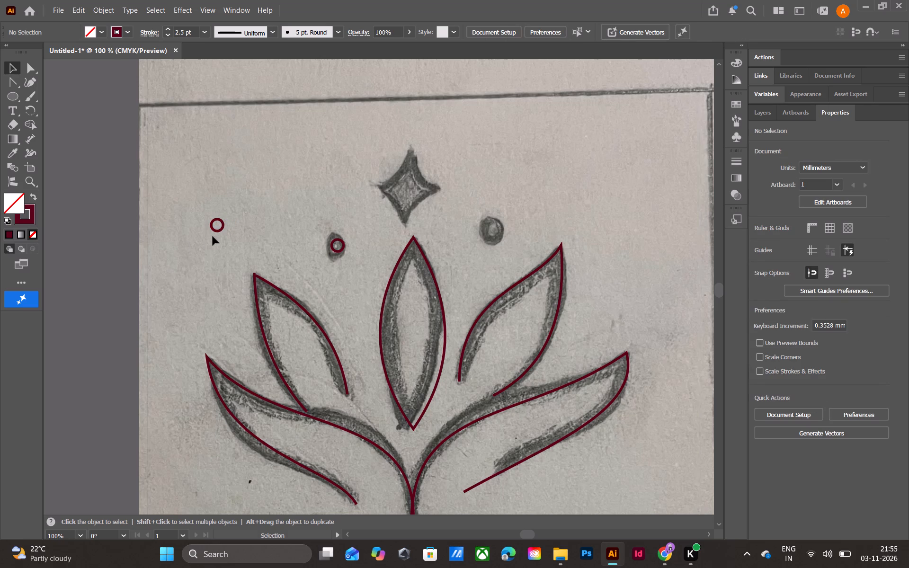
drag(221, 231, 513, 241)
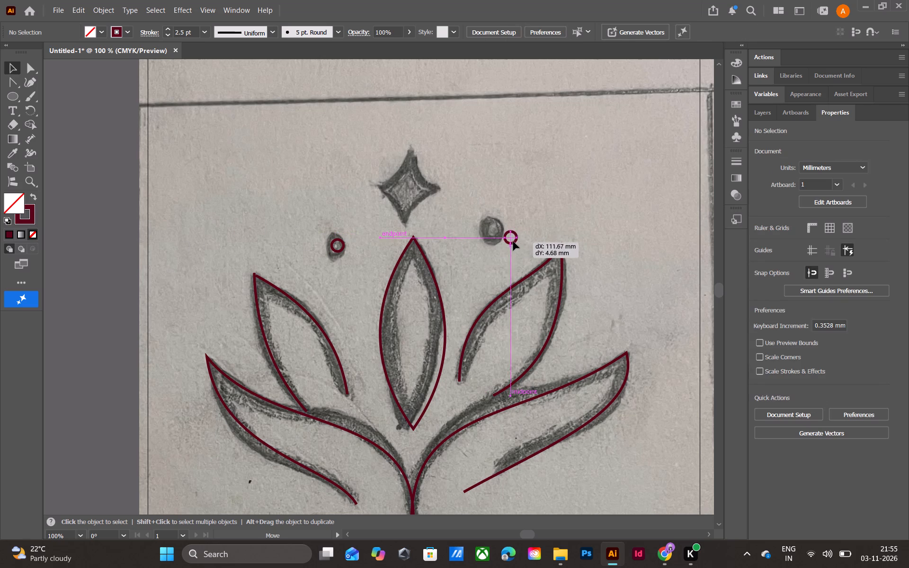
drag(513, 241, 498, 241)
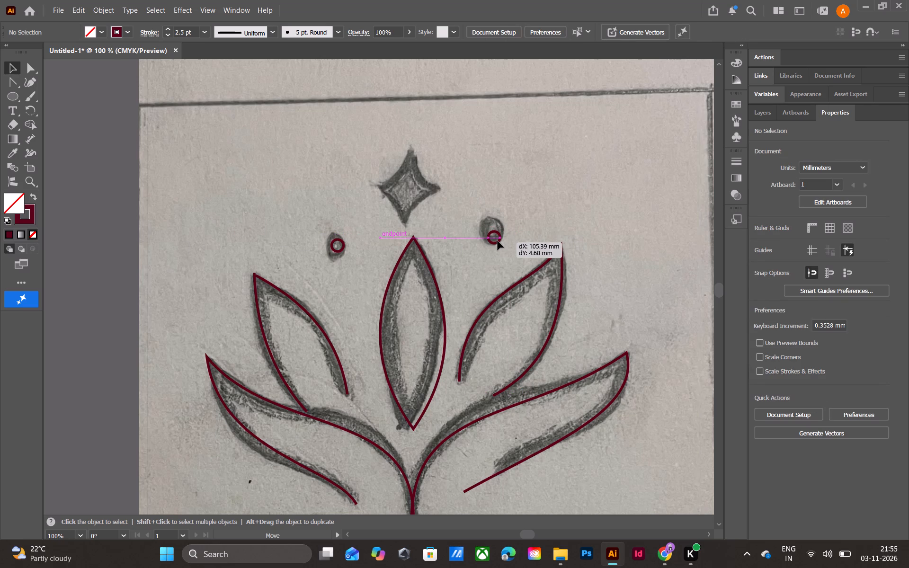
drag(498, 241, 495, 238)
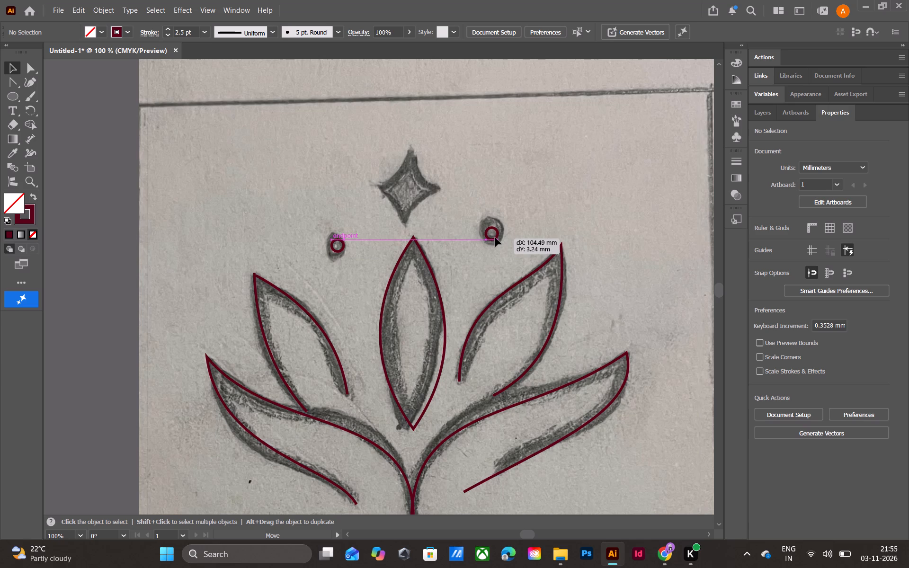
drag(495, 238, 498, 244)
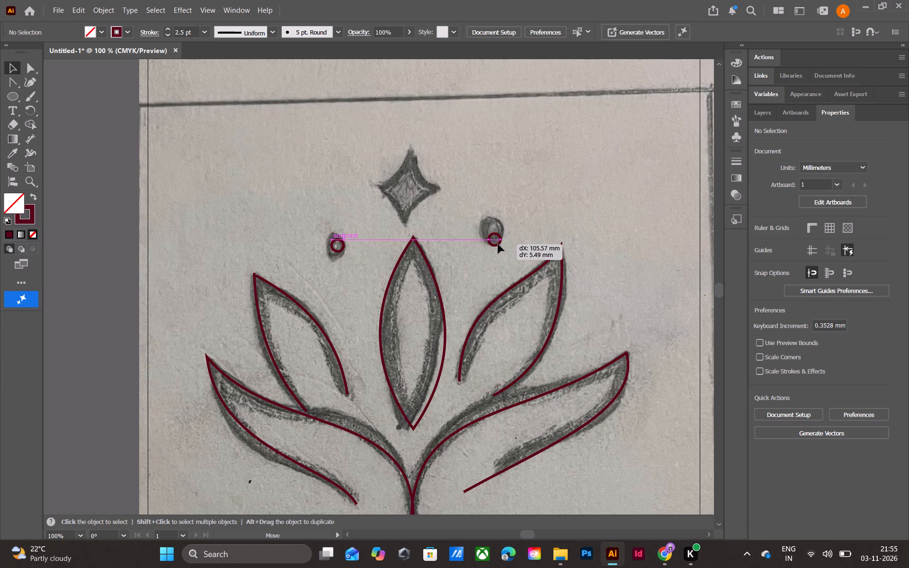
drag(498, 244, 500, 249)
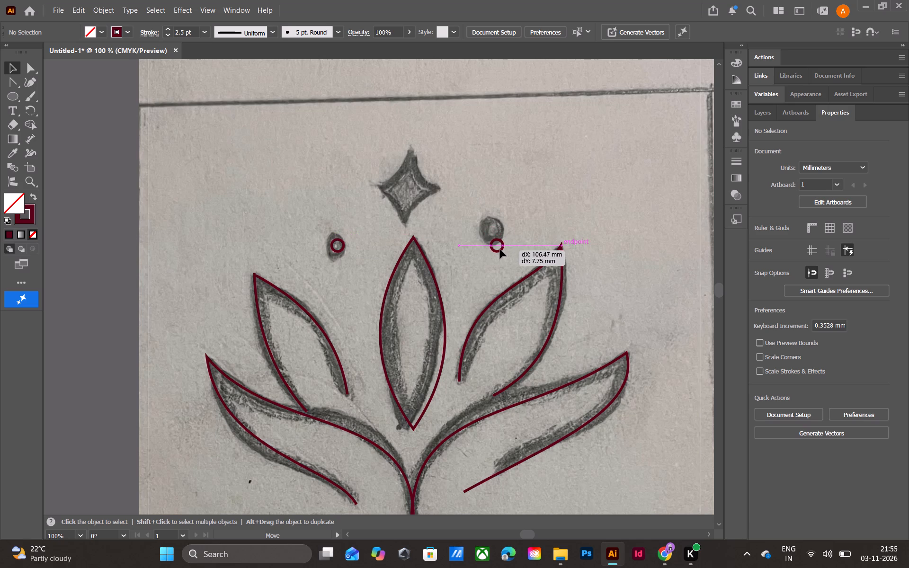
drag(500, 249, 489, 248)
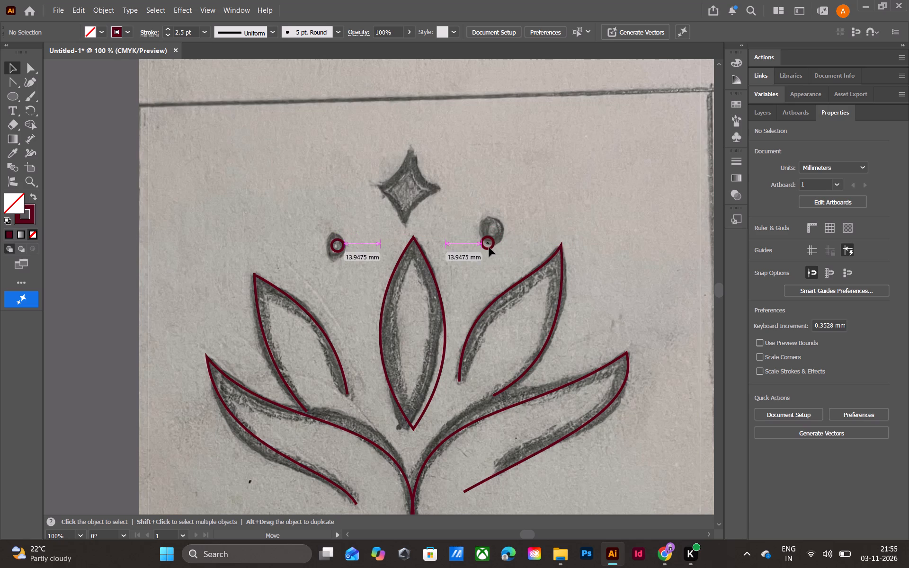
drag(489, 248, 493, 247)
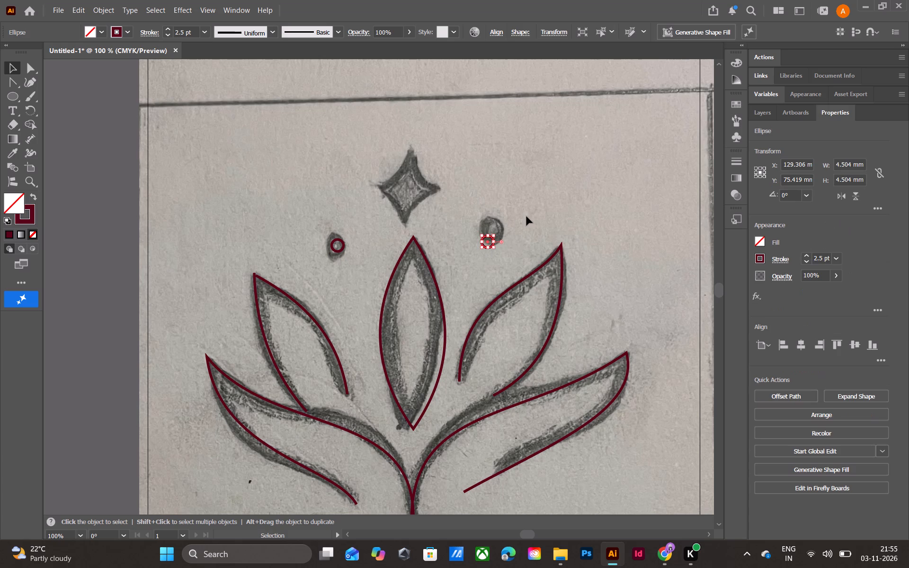
click(528, 216)
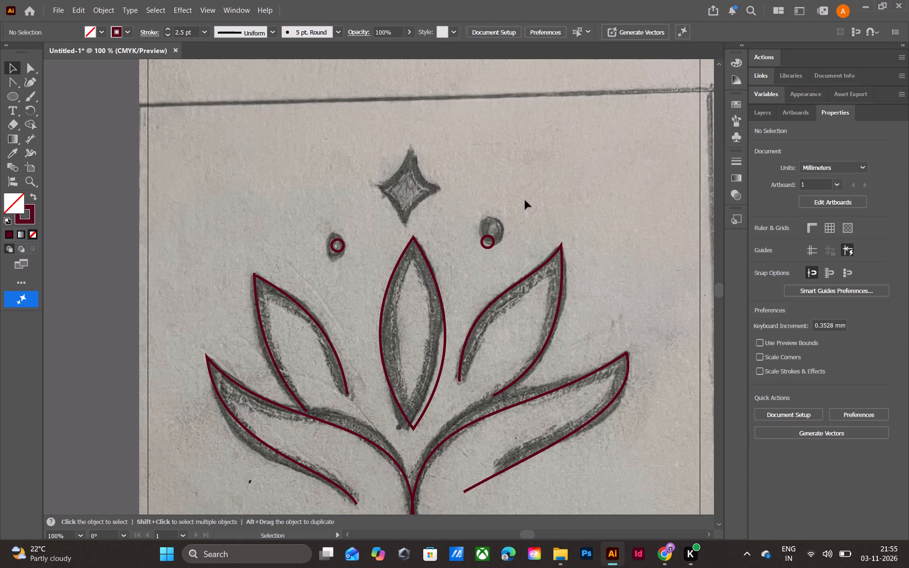
Lower the right circle level with the left dot's circle, keeping an equal 13.9475 mm gap to the central petal, and deselect it.
click(488, 243)
click(491, 242)
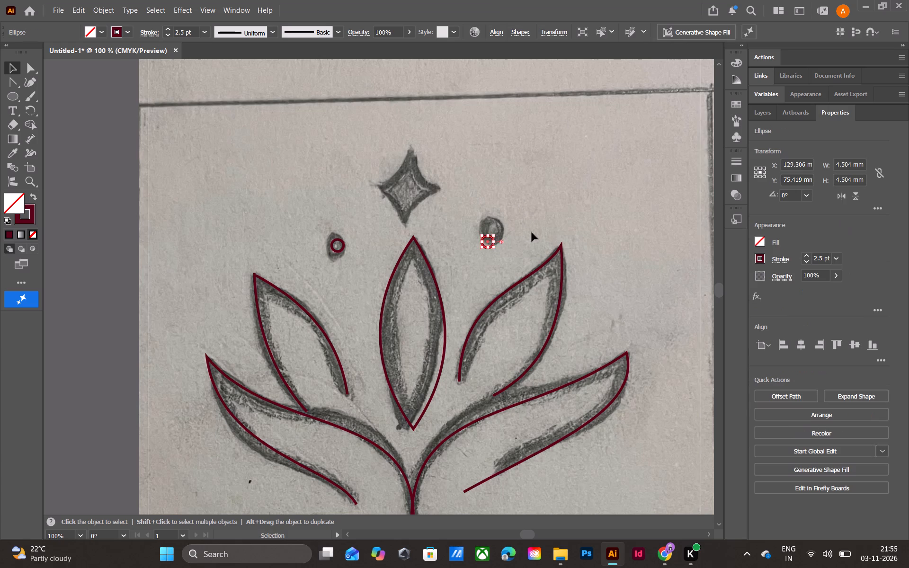
click(533, 231)
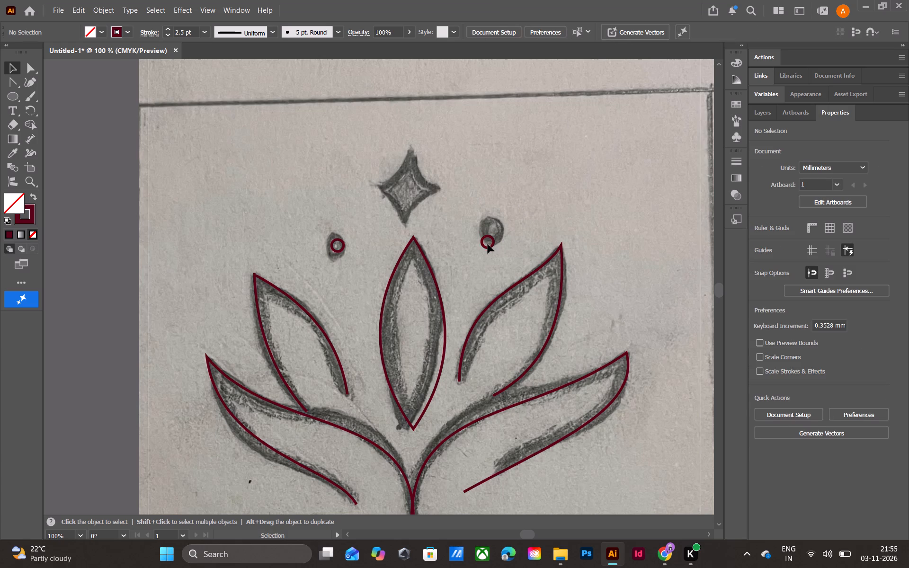
click(488, 244)
click(489, 237)
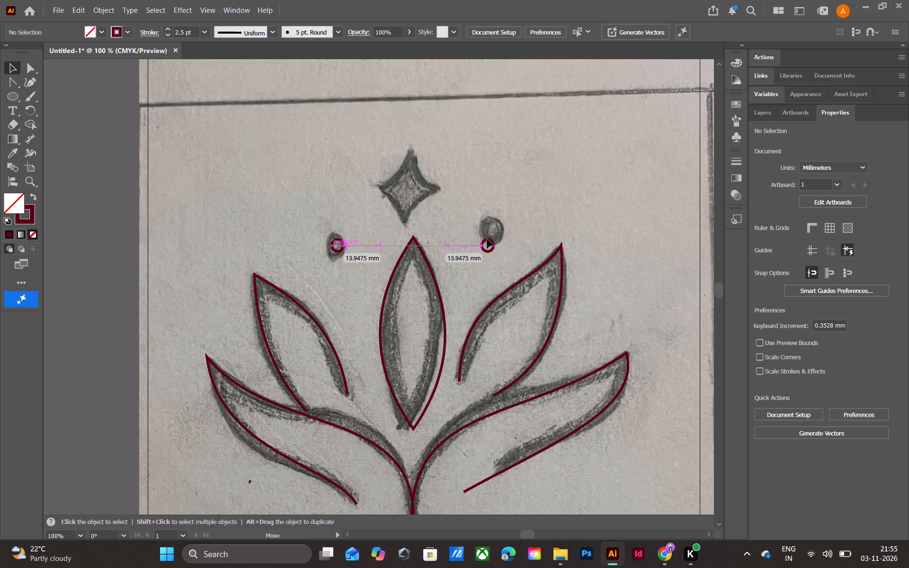
click(550, 231)
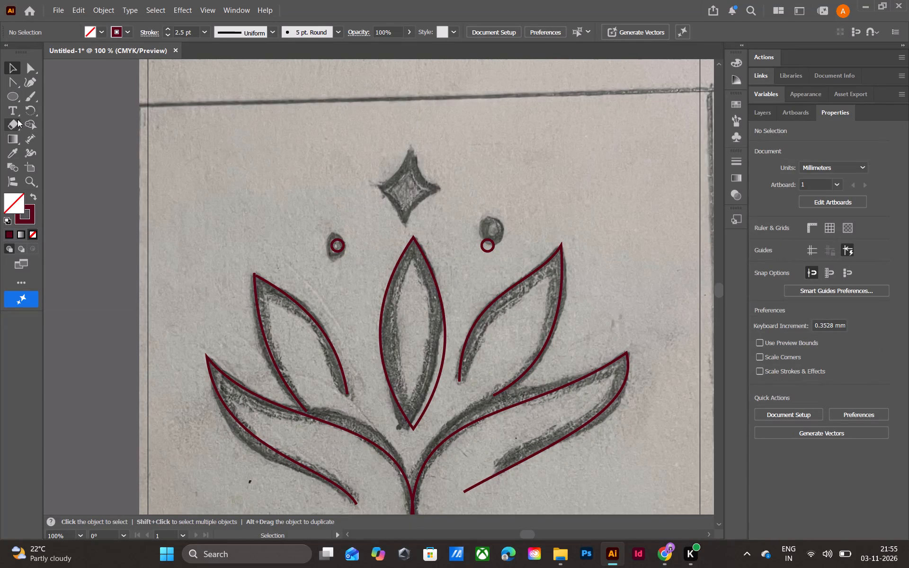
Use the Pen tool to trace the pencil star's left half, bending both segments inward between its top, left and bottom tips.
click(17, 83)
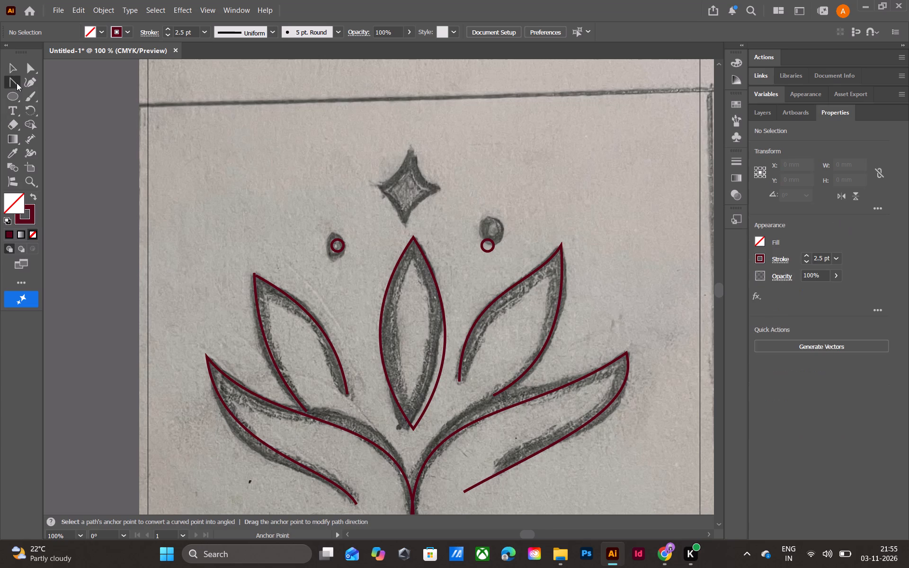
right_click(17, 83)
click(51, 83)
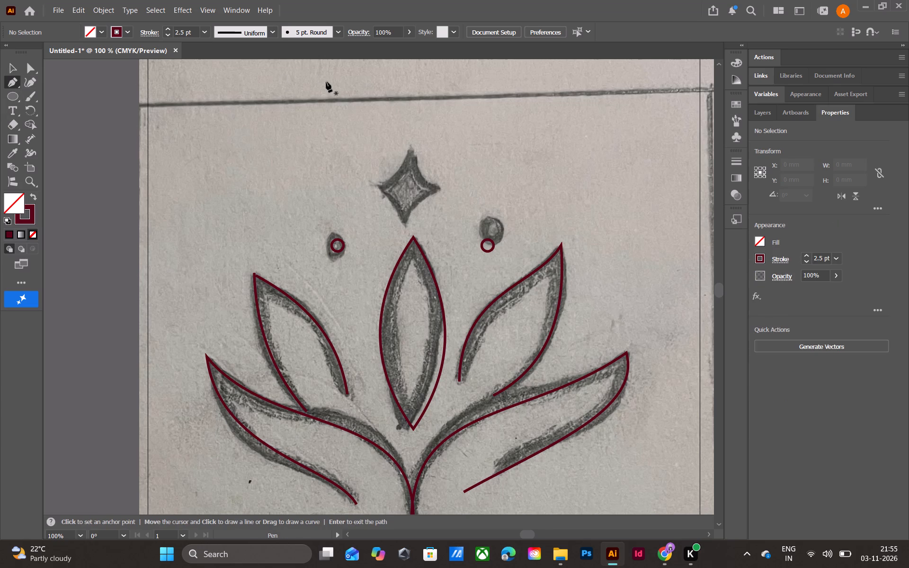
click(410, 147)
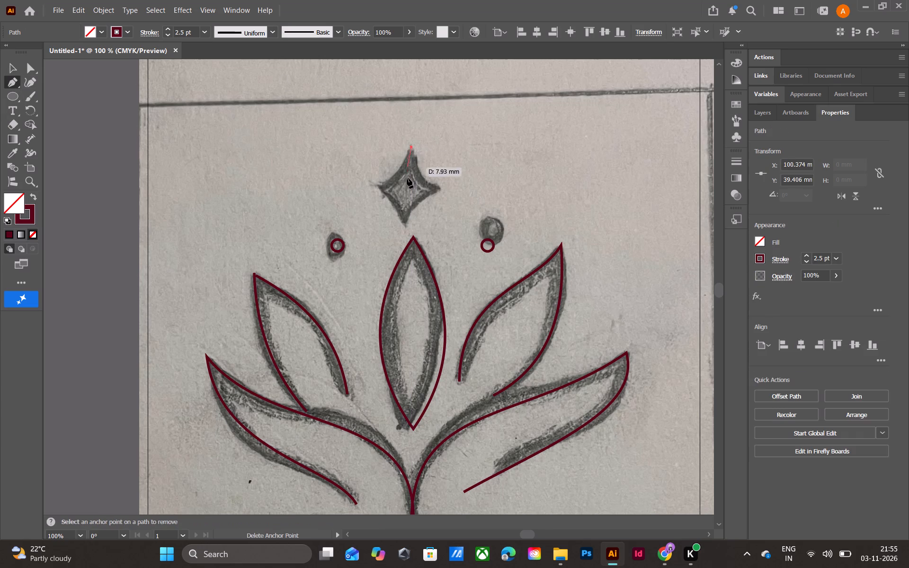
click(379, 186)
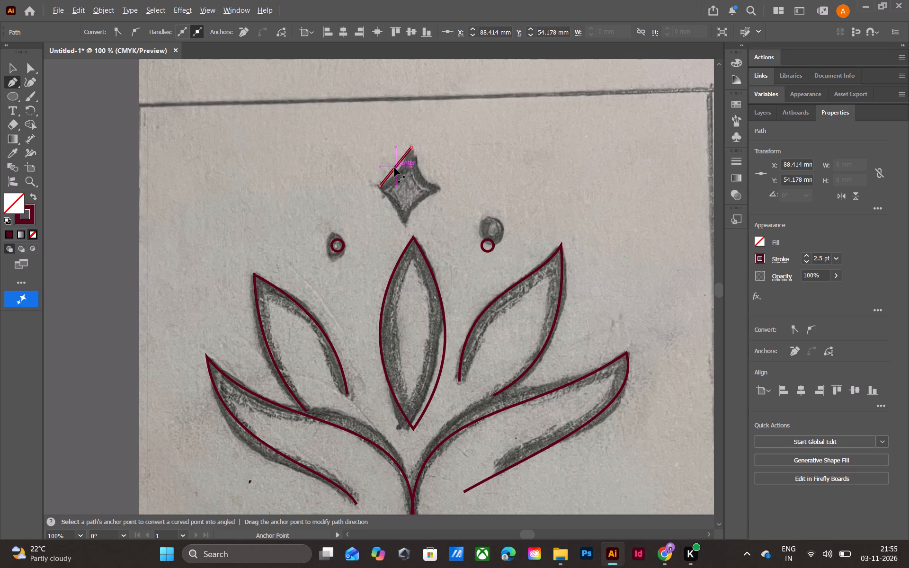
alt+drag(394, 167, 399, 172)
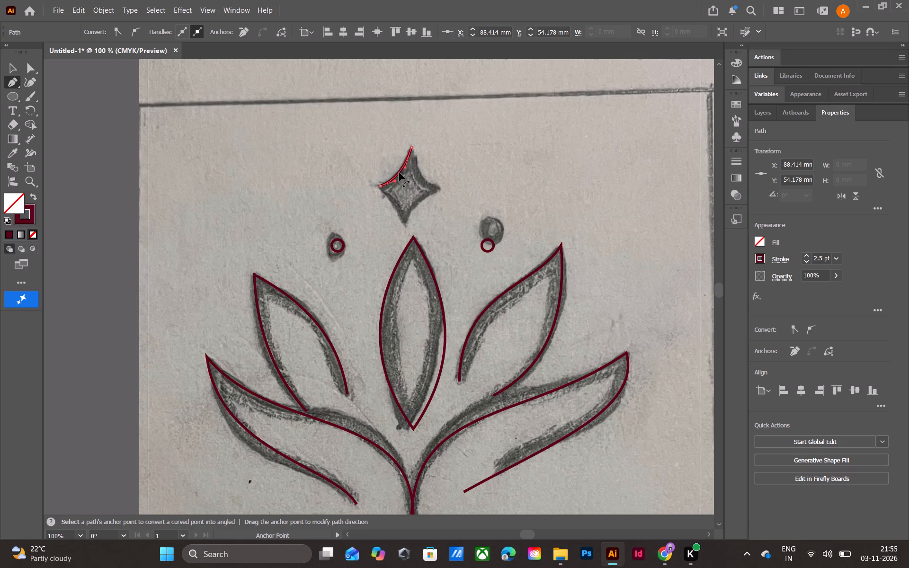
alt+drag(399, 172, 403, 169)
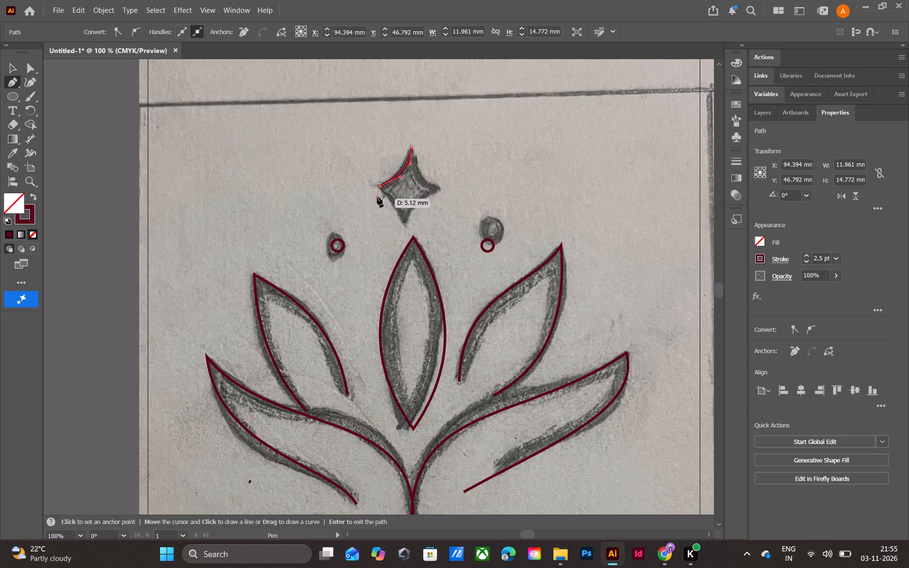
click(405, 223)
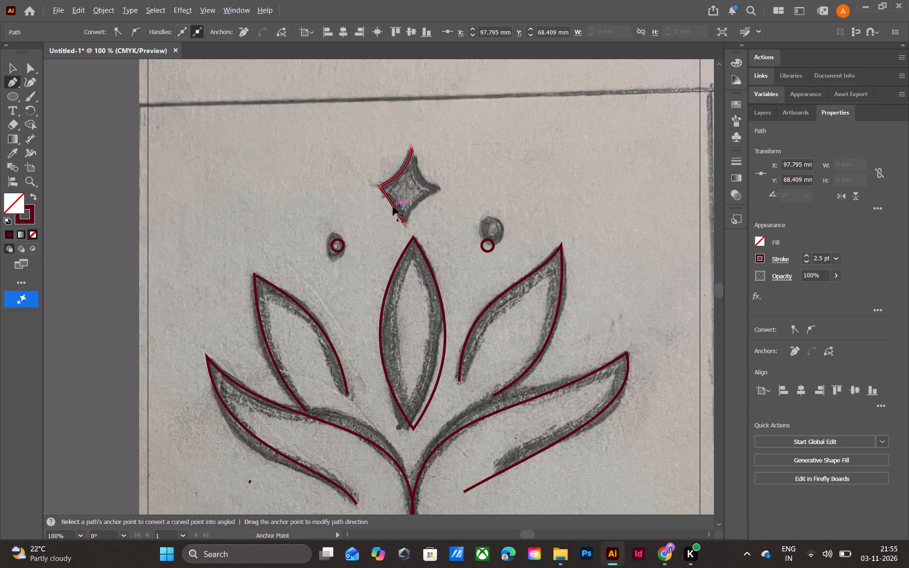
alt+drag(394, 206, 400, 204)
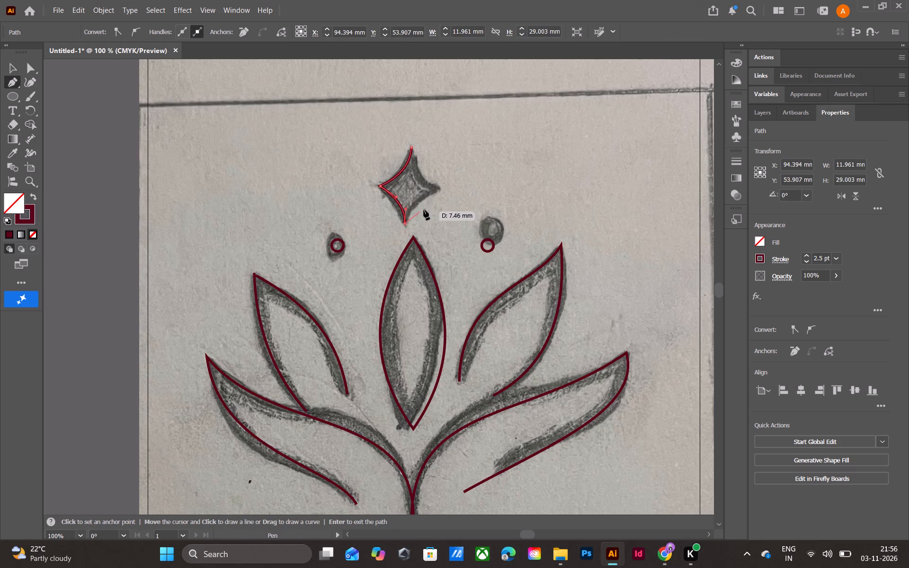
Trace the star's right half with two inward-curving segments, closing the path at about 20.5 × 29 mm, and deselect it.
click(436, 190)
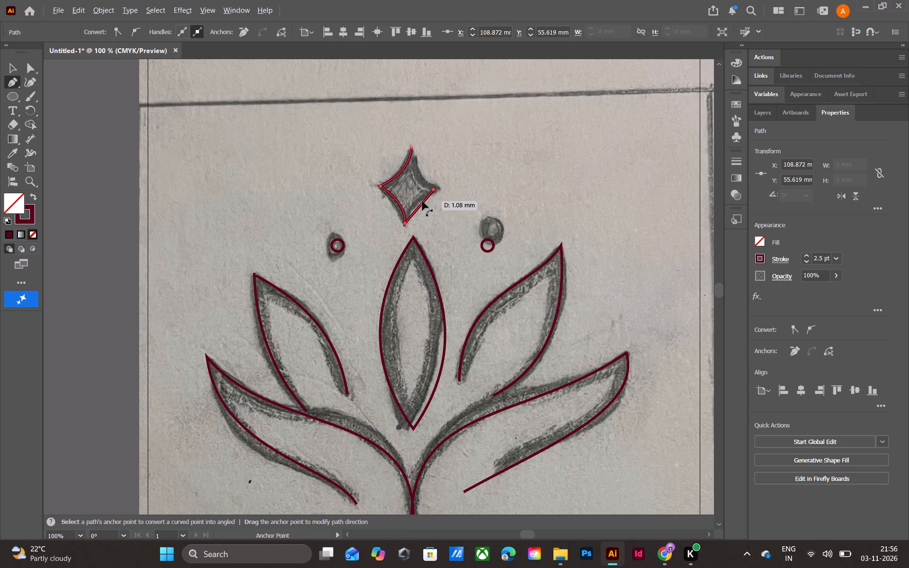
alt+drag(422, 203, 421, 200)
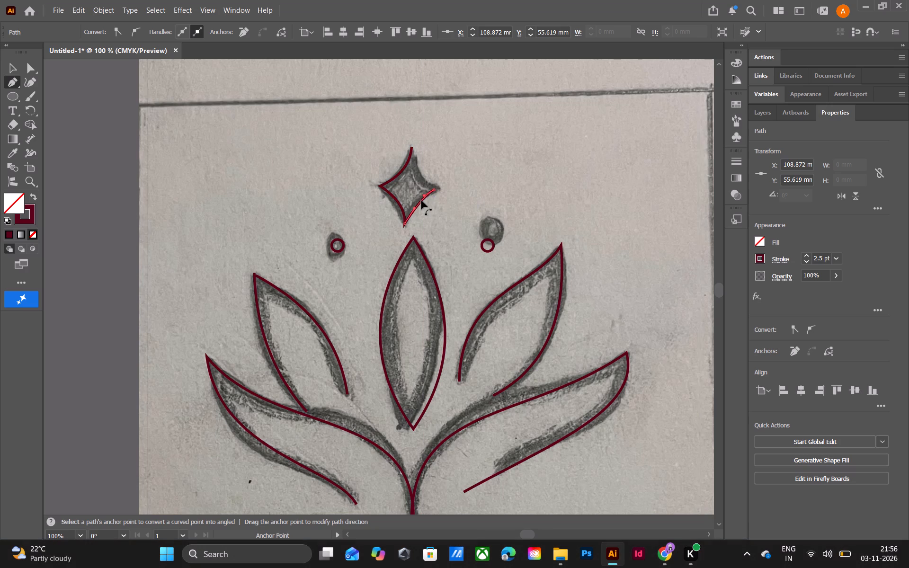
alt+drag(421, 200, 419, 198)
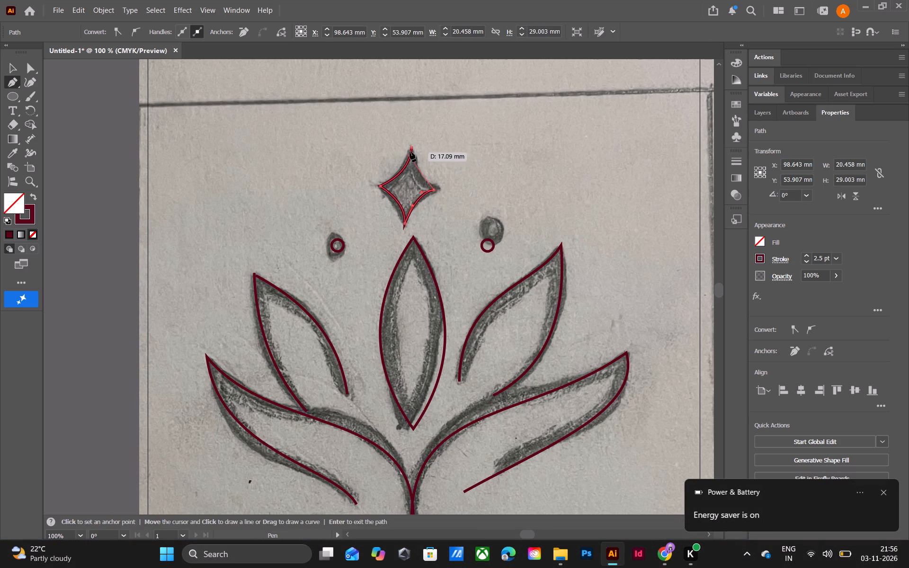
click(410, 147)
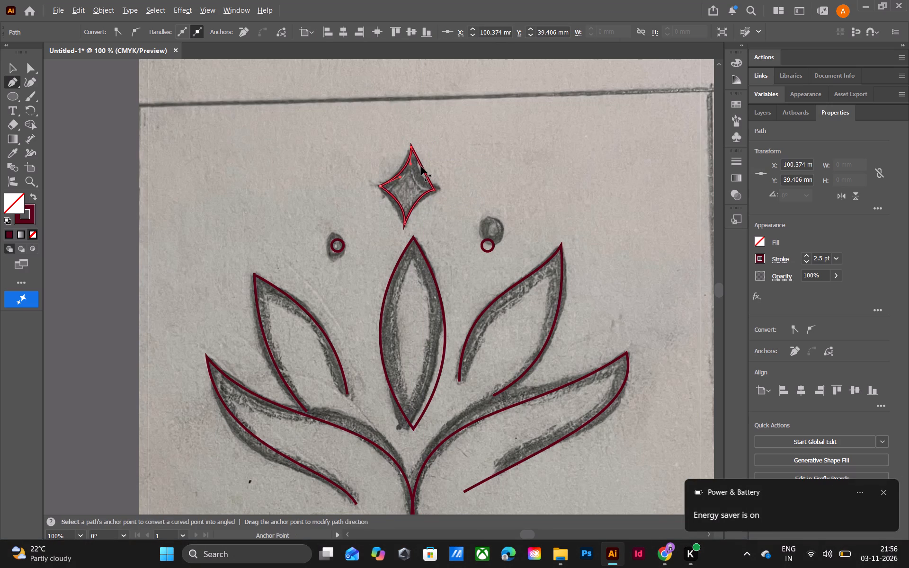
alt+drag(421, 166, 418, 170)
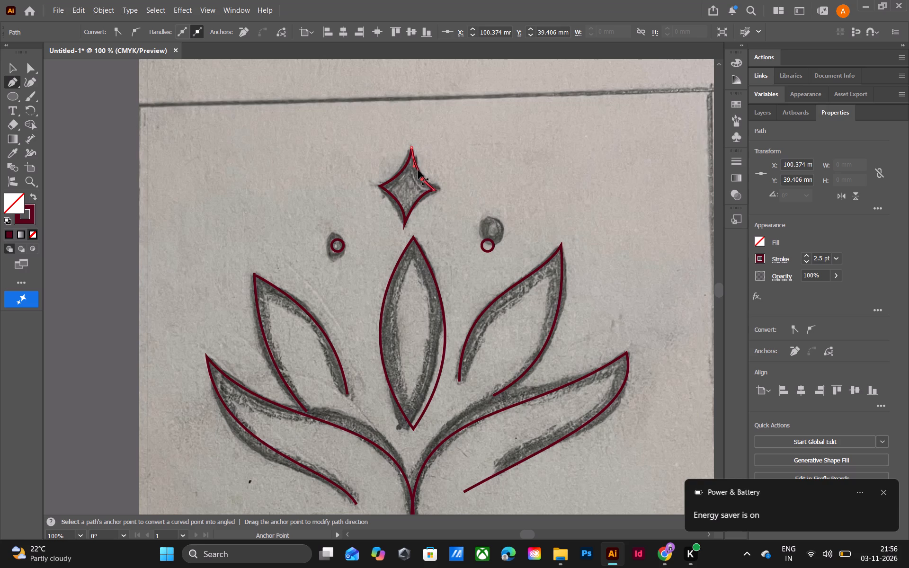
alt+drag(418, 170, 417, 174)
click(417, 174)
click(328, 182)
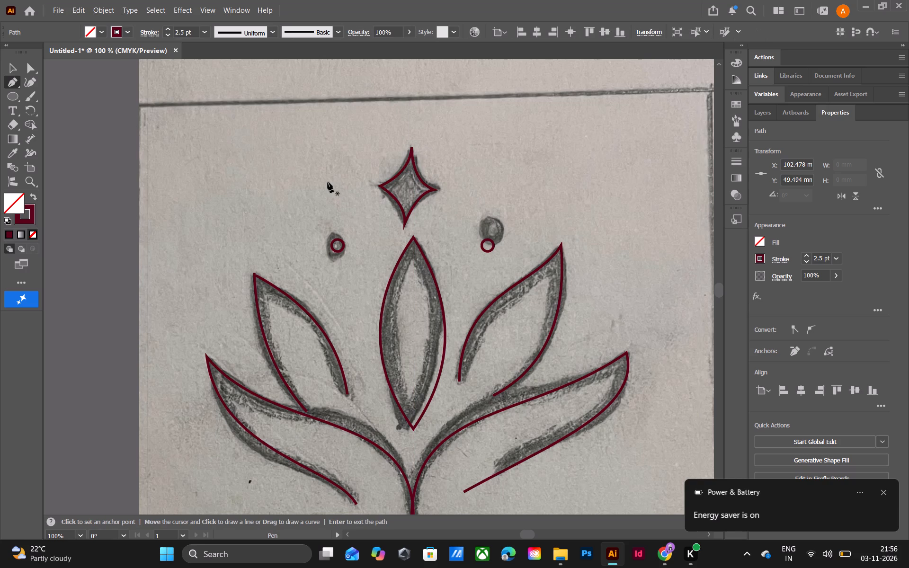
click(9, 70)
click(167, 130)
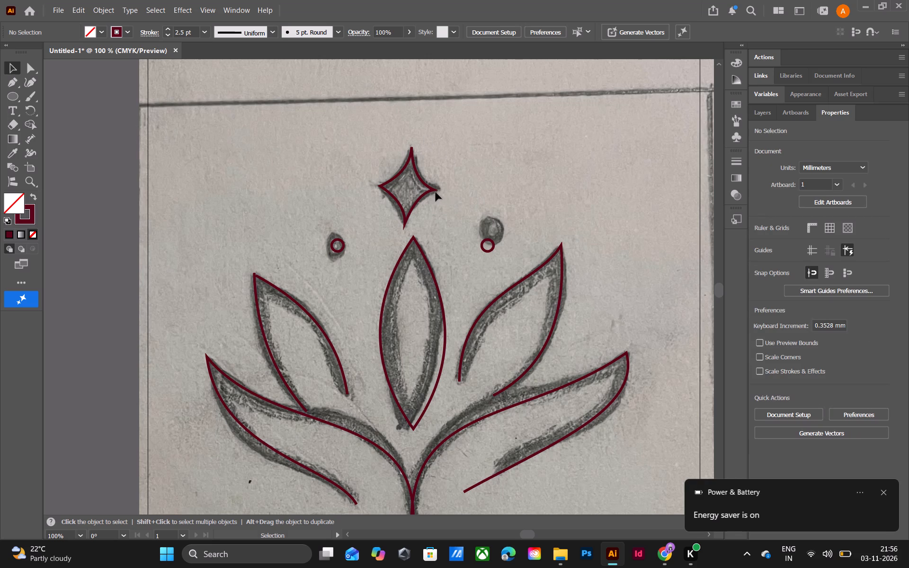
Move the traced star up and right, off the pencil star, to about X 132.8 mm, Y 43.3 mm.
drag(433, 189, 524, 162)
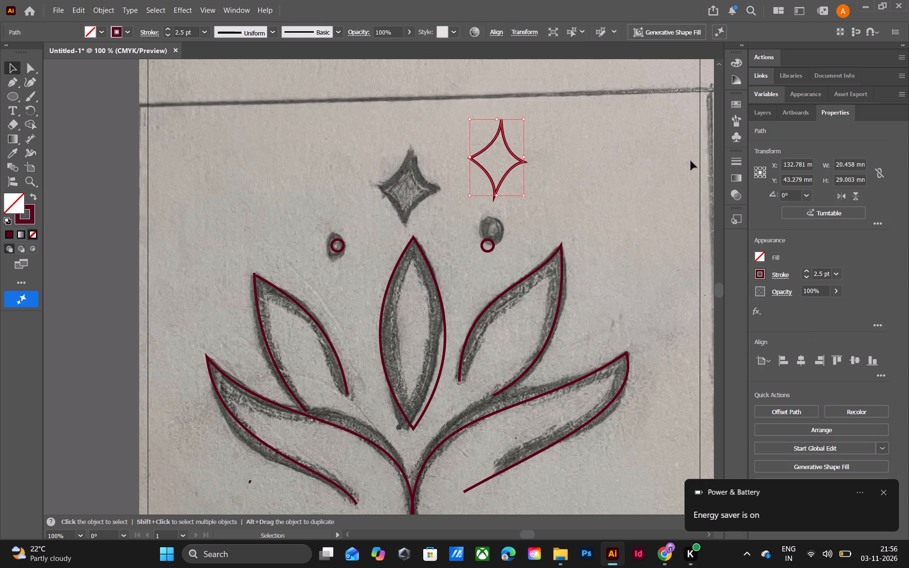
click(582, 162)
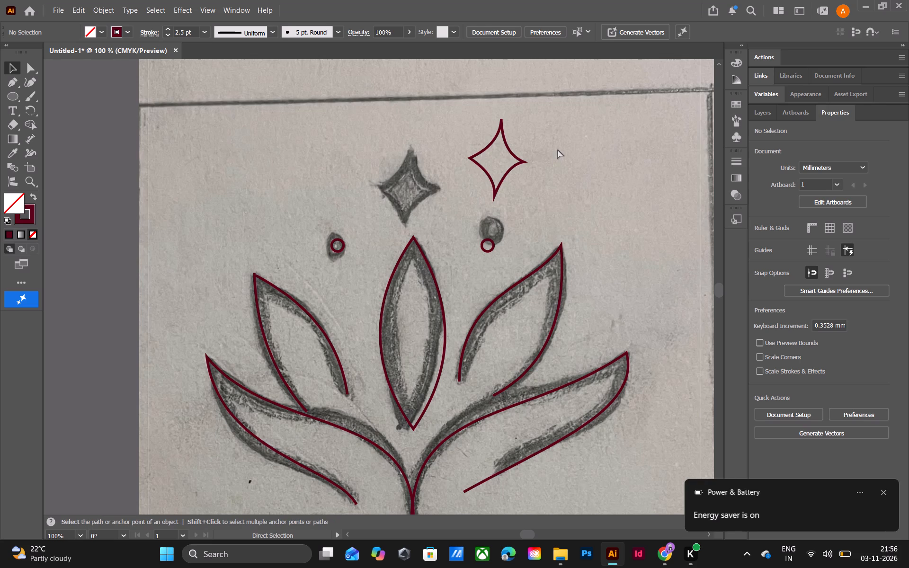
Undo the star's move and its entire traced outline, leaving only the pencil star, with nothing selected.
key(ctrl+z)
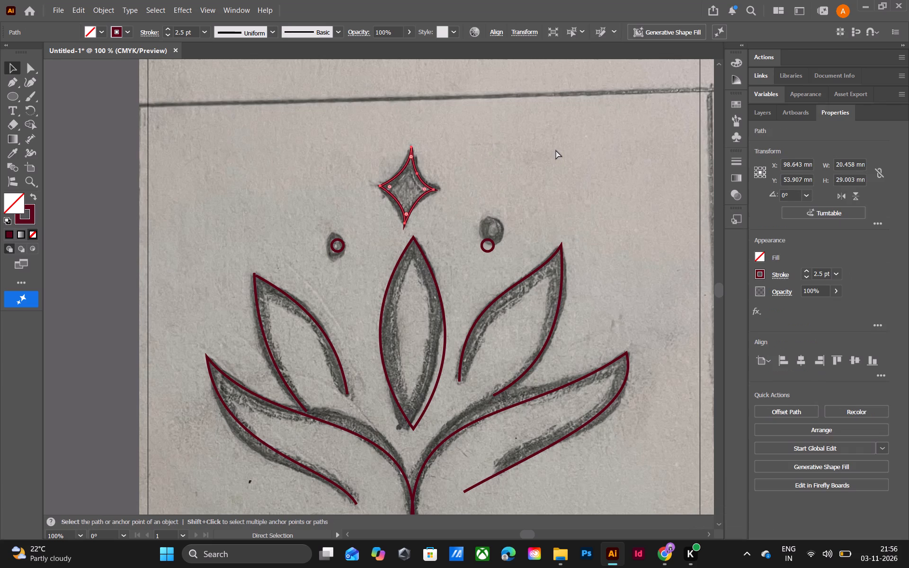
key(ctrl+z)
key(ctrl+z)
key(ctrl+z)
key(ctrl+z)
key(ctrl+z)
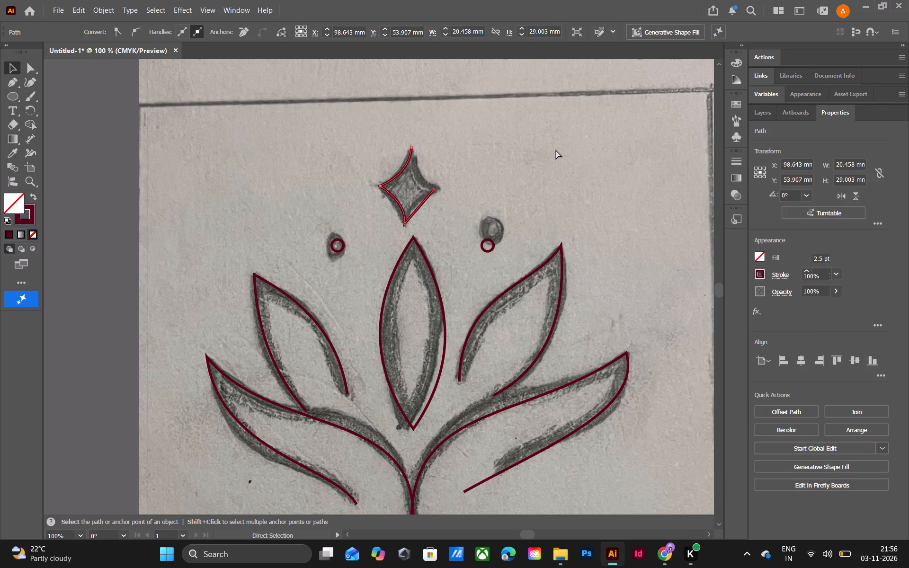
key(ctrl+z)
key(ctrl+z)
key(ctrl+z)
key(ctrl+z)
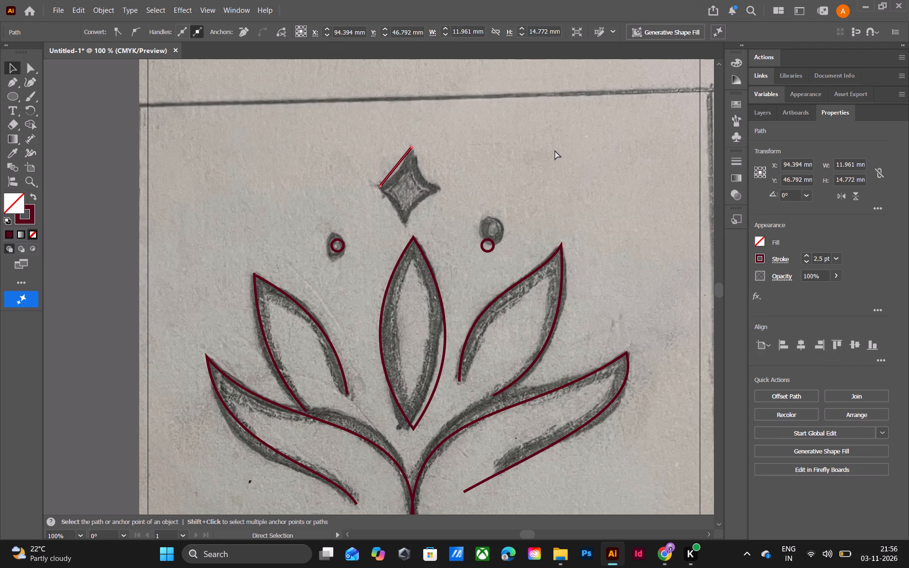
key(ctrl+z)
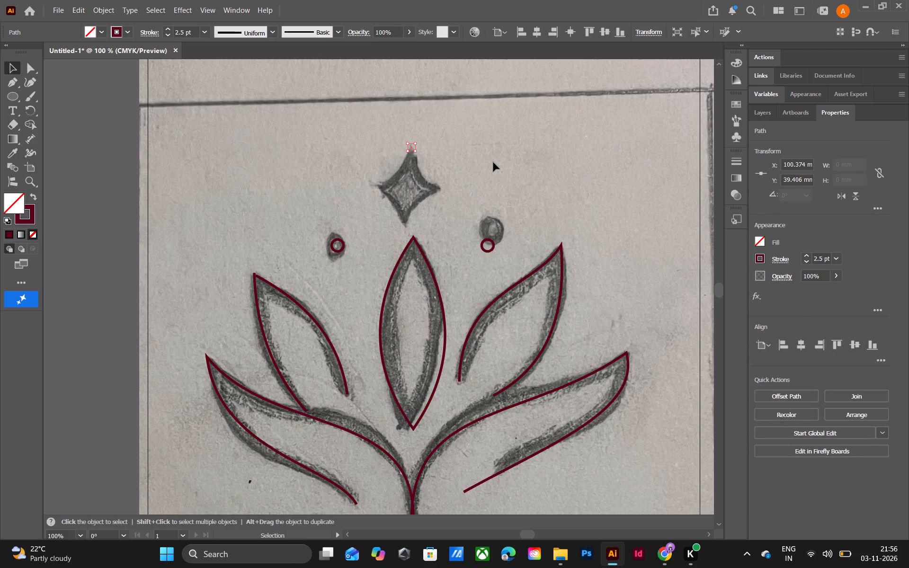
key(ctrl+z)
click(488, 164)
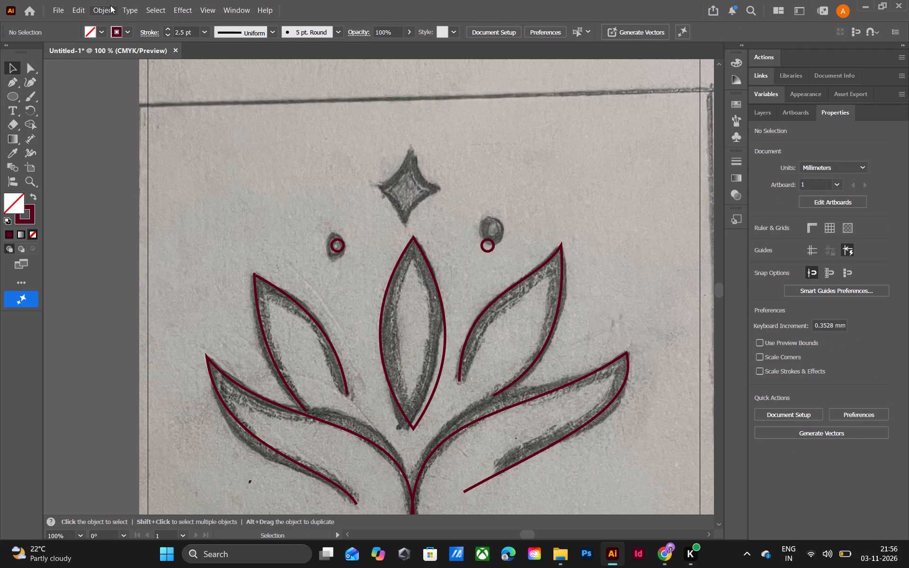
Show the document rulers.
click(156, 10)
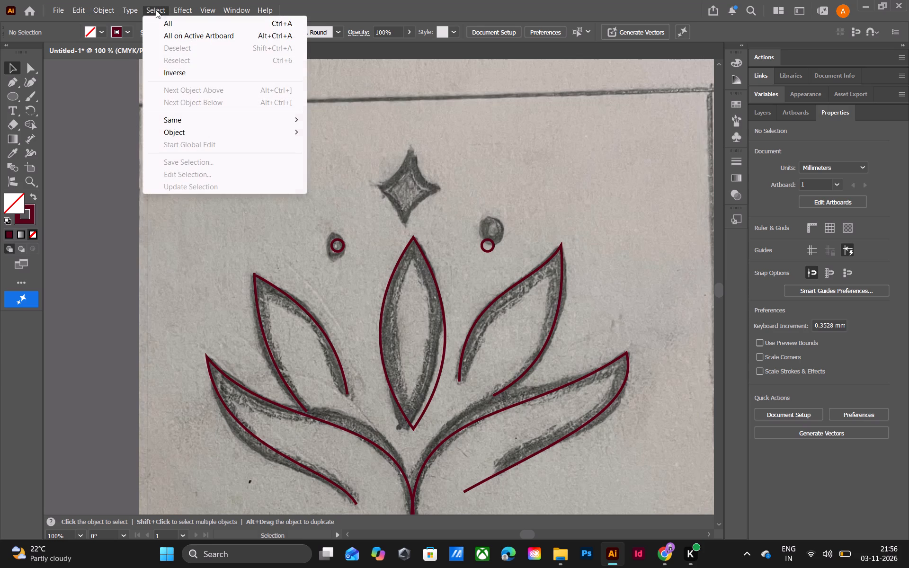
click(207, 16)
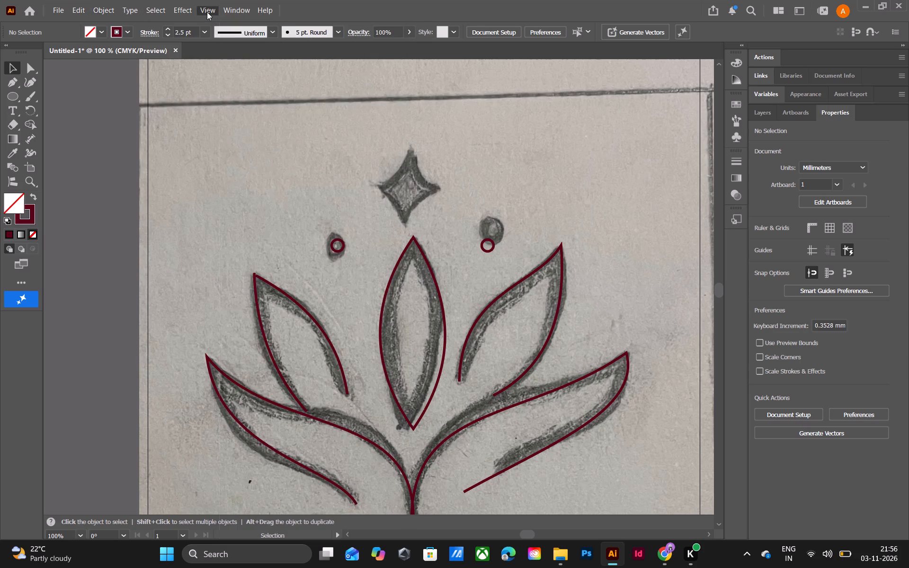
click(207, 12)
click(257, 444)
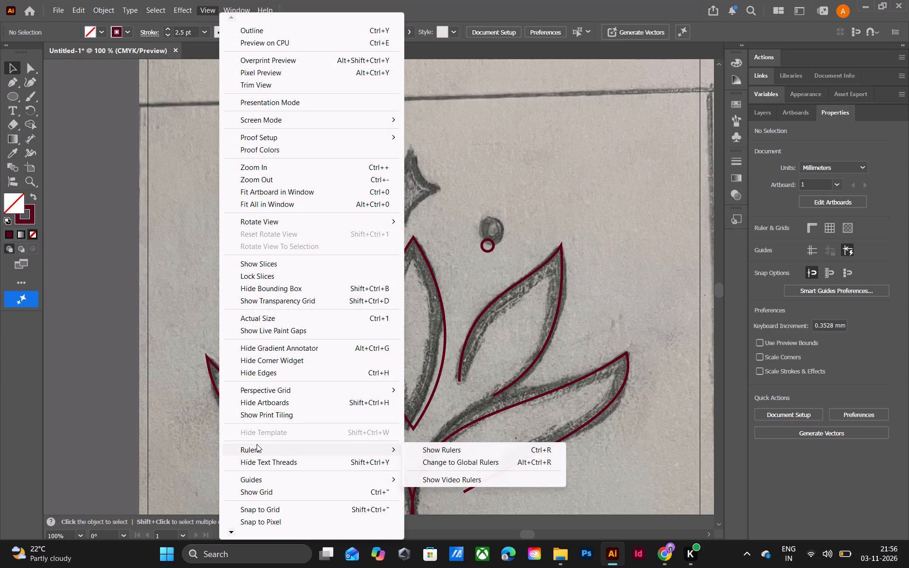
click(441, 448)
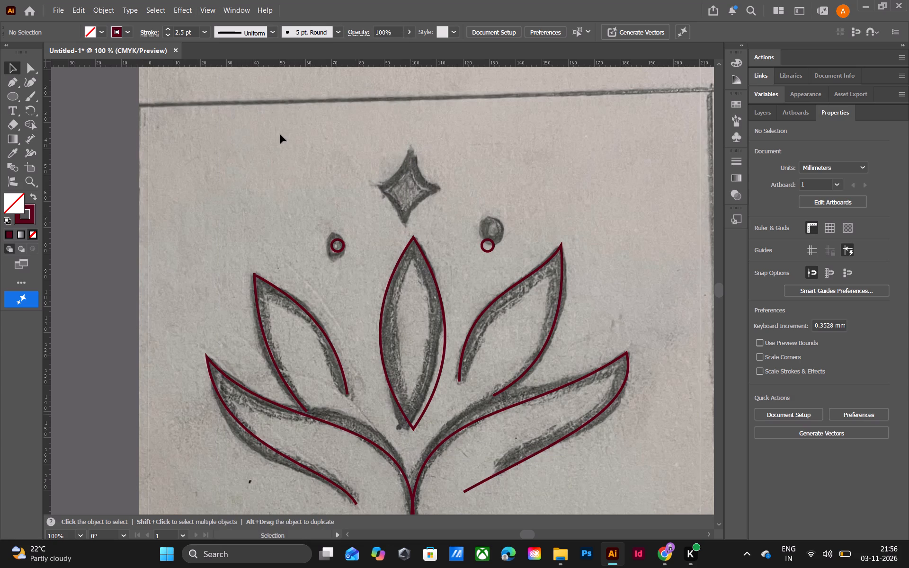
Try to place horizontal ruler guides level with the pencil star's top tip and through its centre.
drag(282, 61, 284, 70)
drag(284, 70, 301, 149)
drag(301, 149, 301, 148)
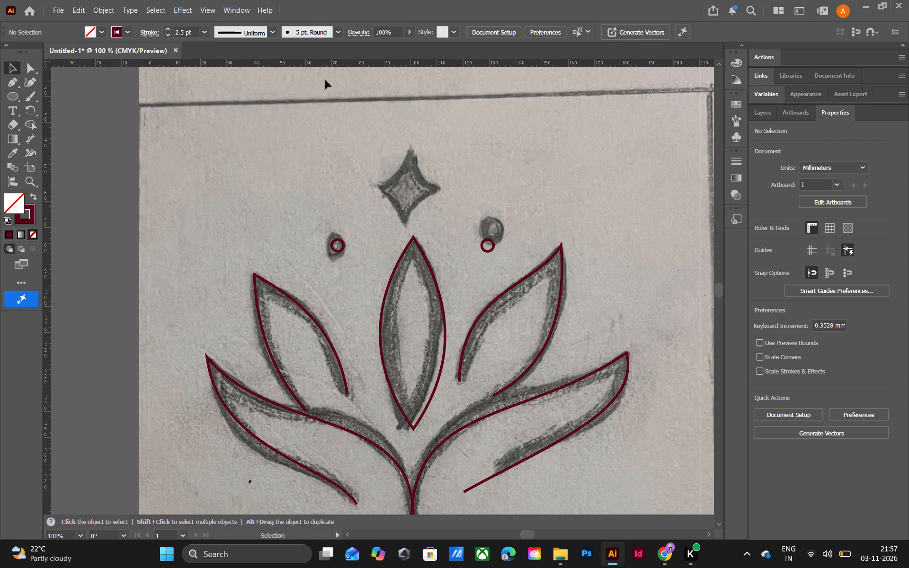
drag(326, 60, 333, 123)
drag(333, 123, 386, 189)
drag(386, 189, 406, 186)
Try to place a vertical ruler guide through the centre of the pencil star.
drag(43, 183, 194, 185)
drag(194, 185, 253, 188)
click(253, 188)
drag(46, 188, 399, 184)
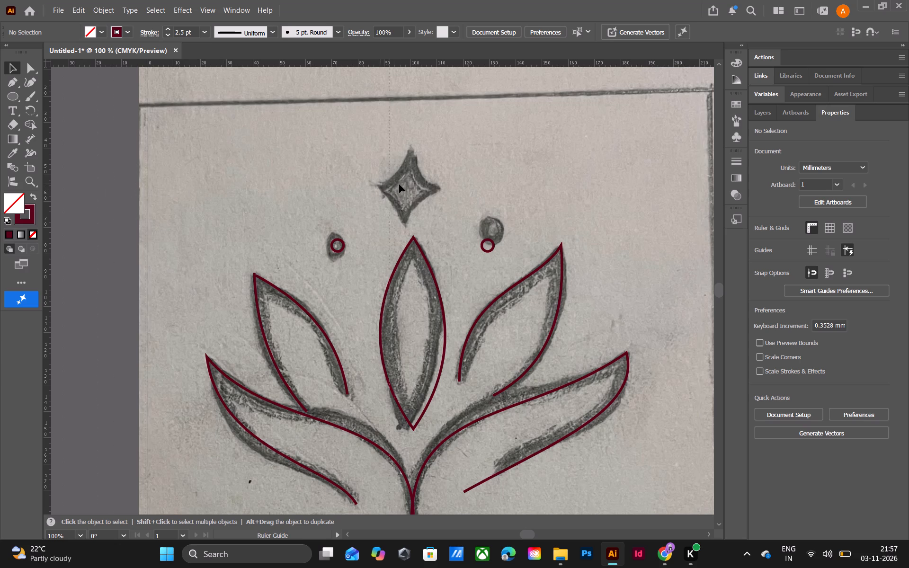
drag(399, 184, 409, 188)
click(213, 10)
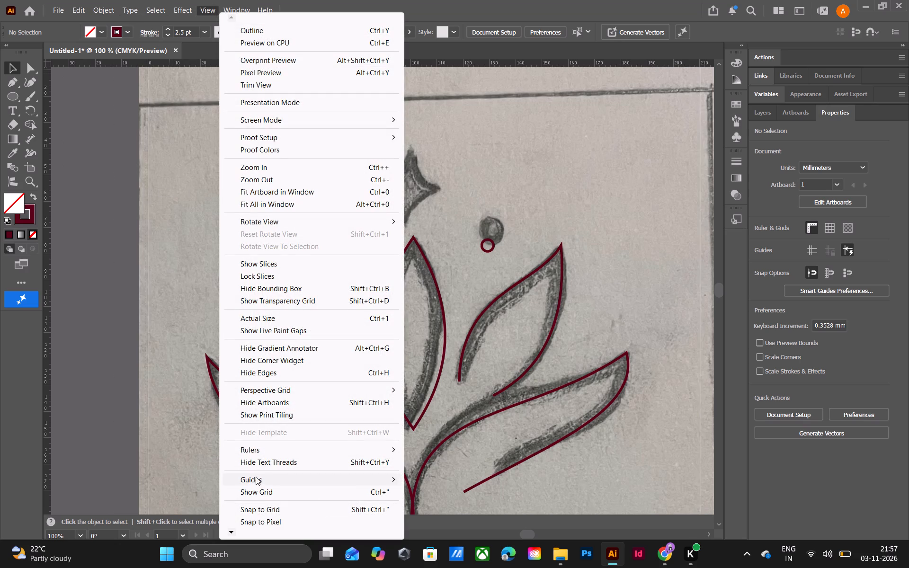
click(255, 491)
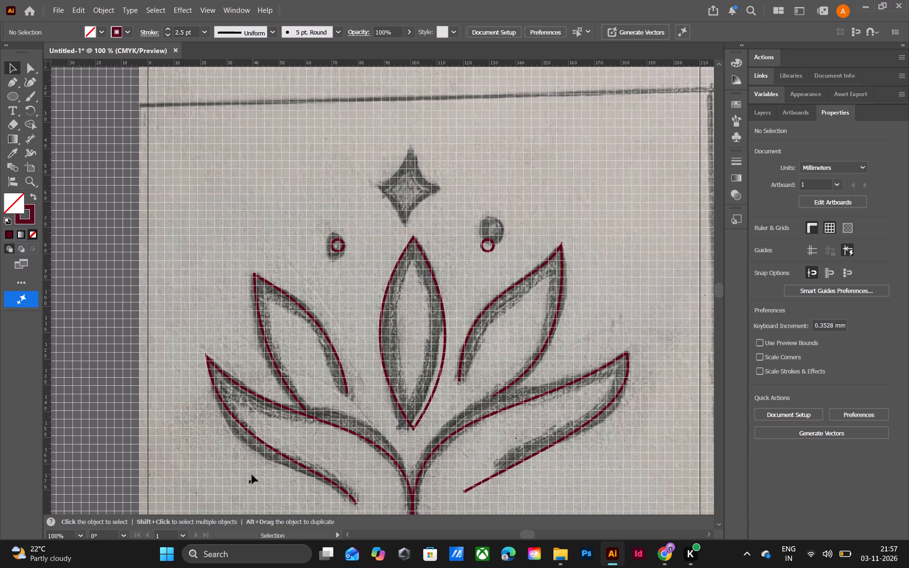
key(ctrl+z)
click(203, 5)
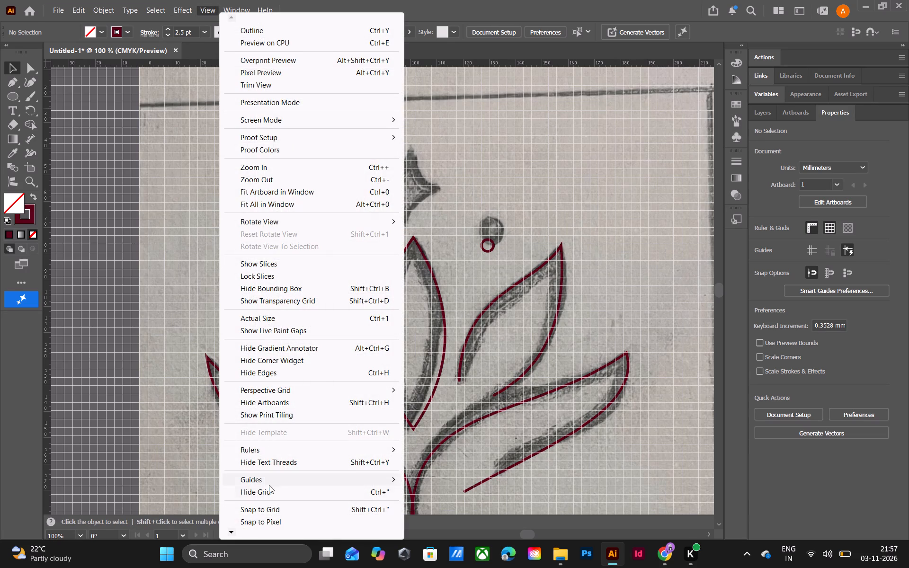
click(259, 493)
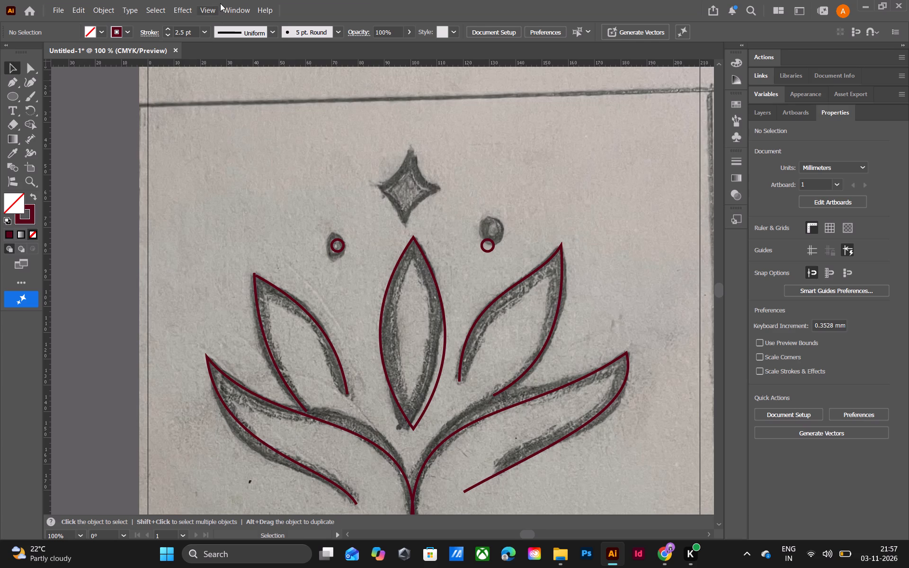
Show the hidden ruler guides.
click(207, 4)
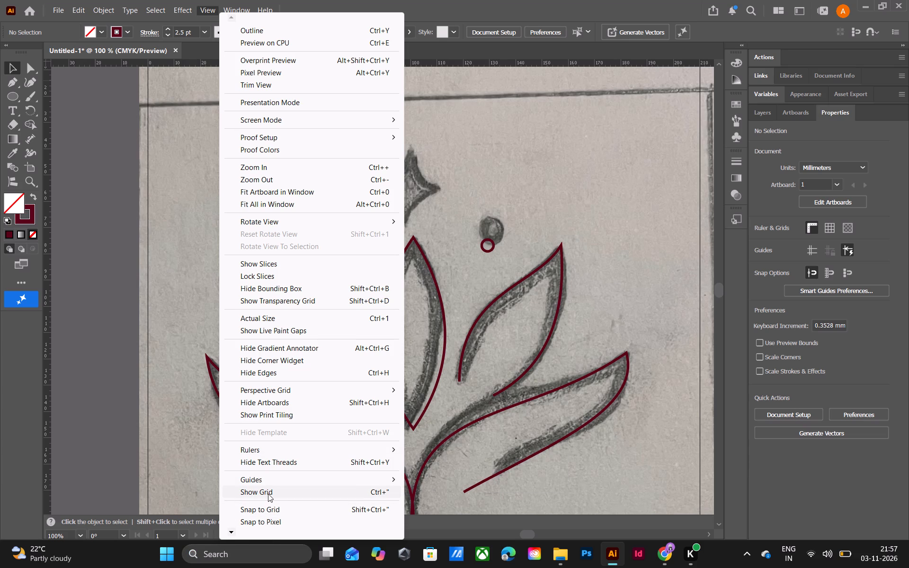
click(262, 478)
click(446, 481)
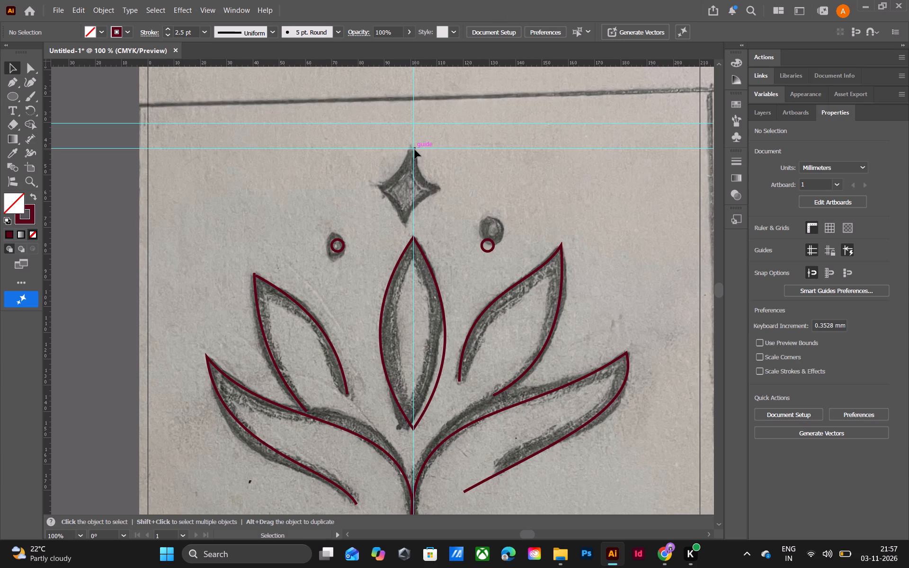
Add another horizontal ruler guide across the upper part of the pencil star, below the two existing horizontal guides.
drag(414, 148, 414, 164)
click(14, 80)
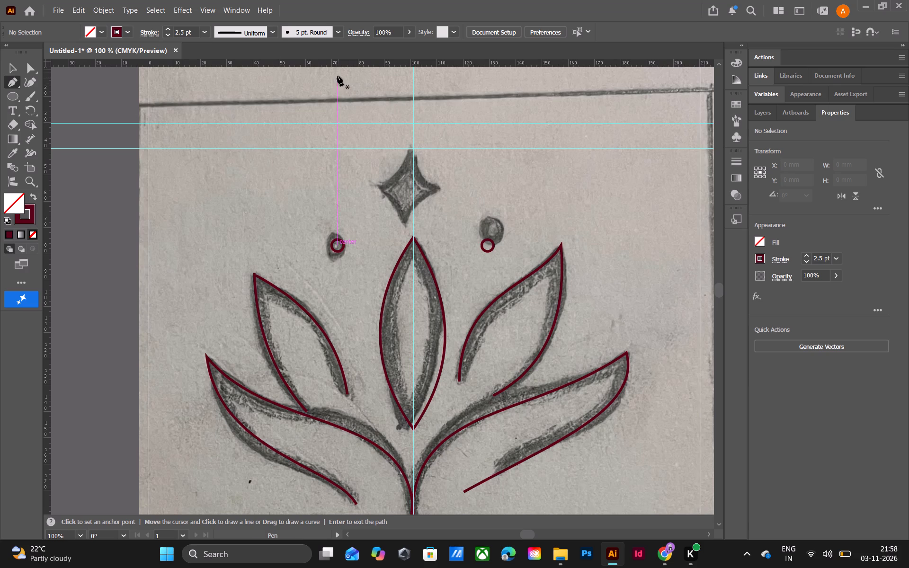
click(7, 68)
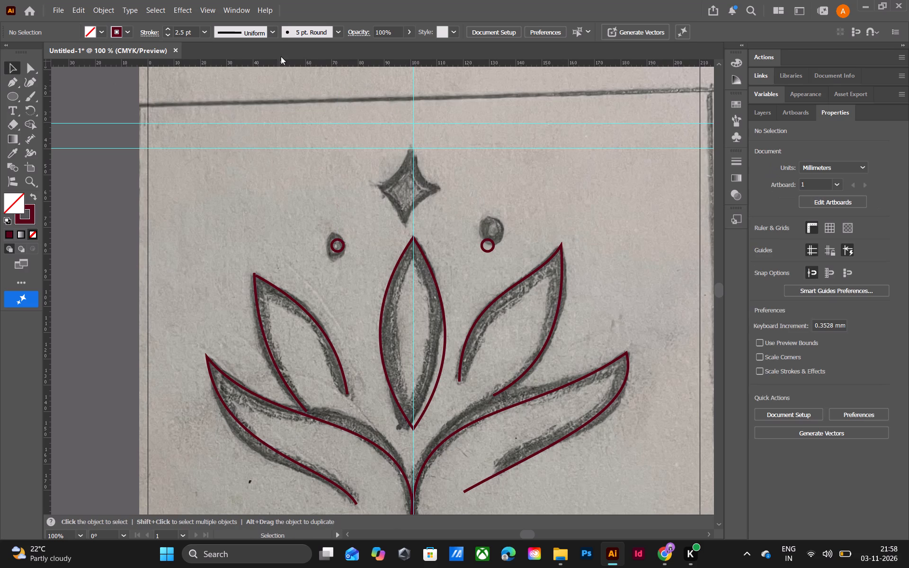
drag(286, 61, 307, 186)
drag(307, 186, 309, 179)
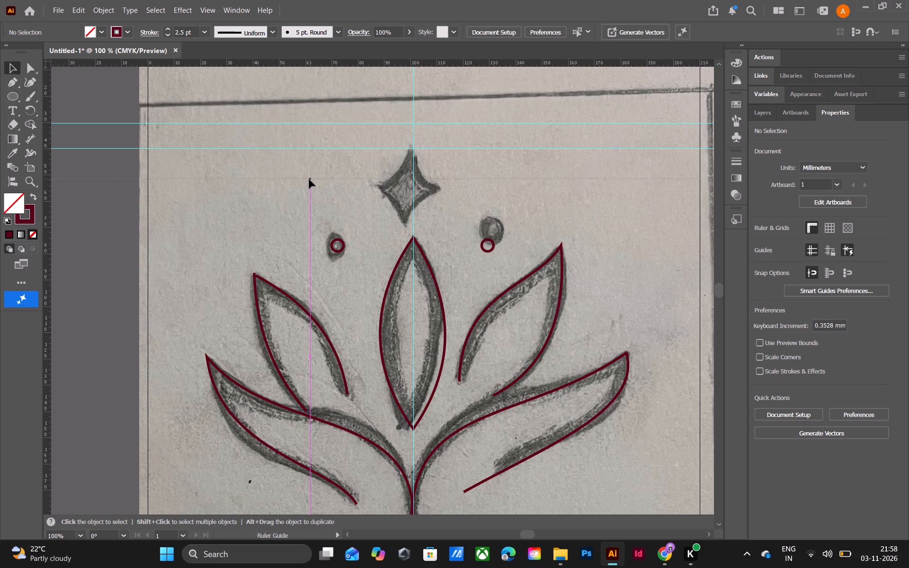
drag(309, 179, 308, 175)
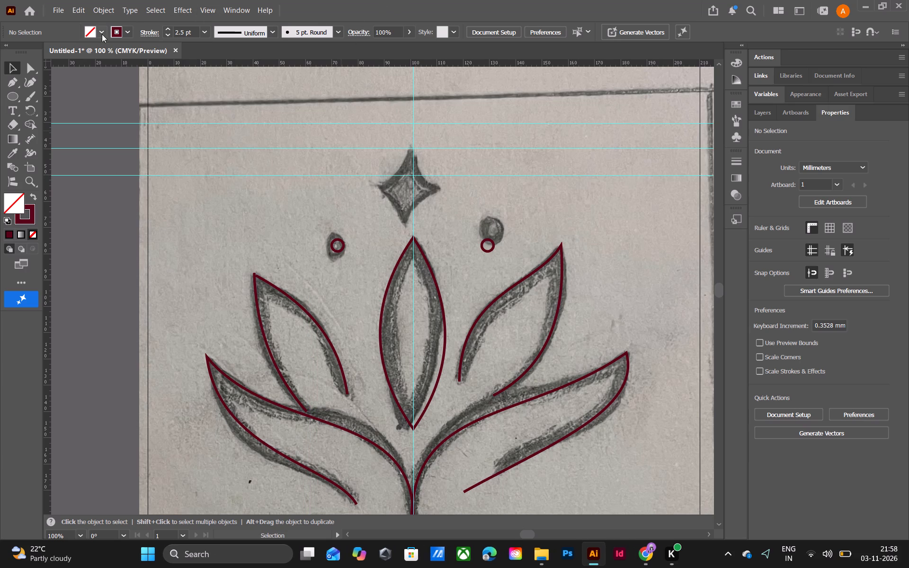
Draw a closed diamond about 22 mm wide with the Pen tool, starting where the top horizontal guide crosses the vertical guide.
click(14, 82)
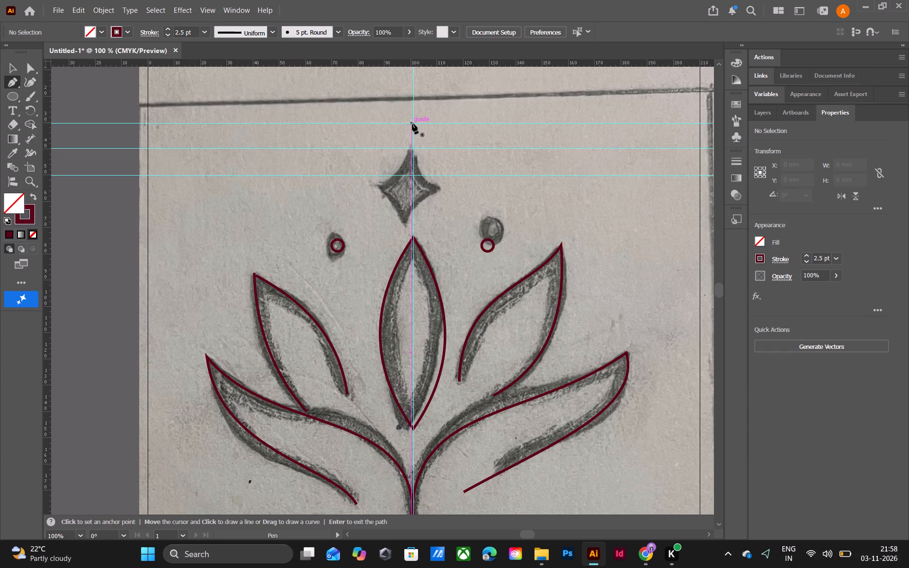
click(414, 124)
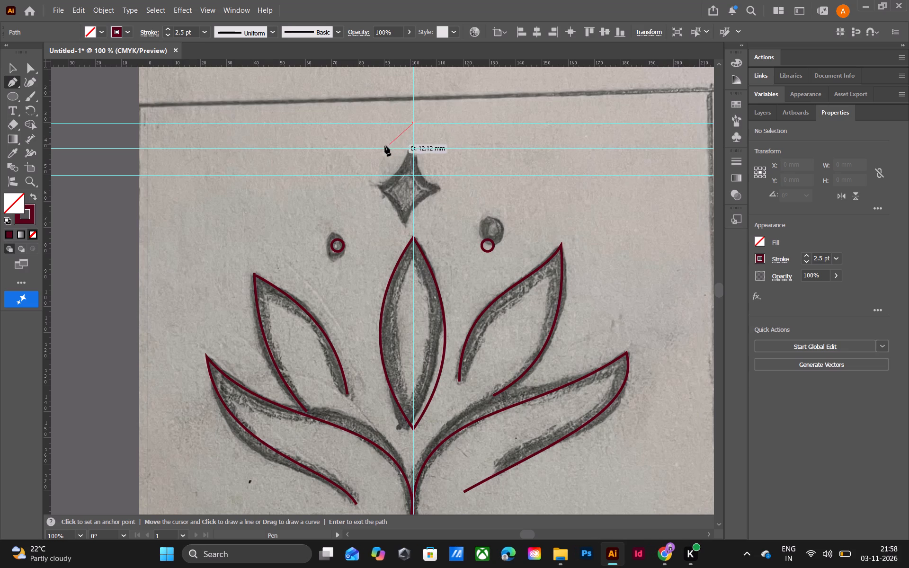
click(384, 147)
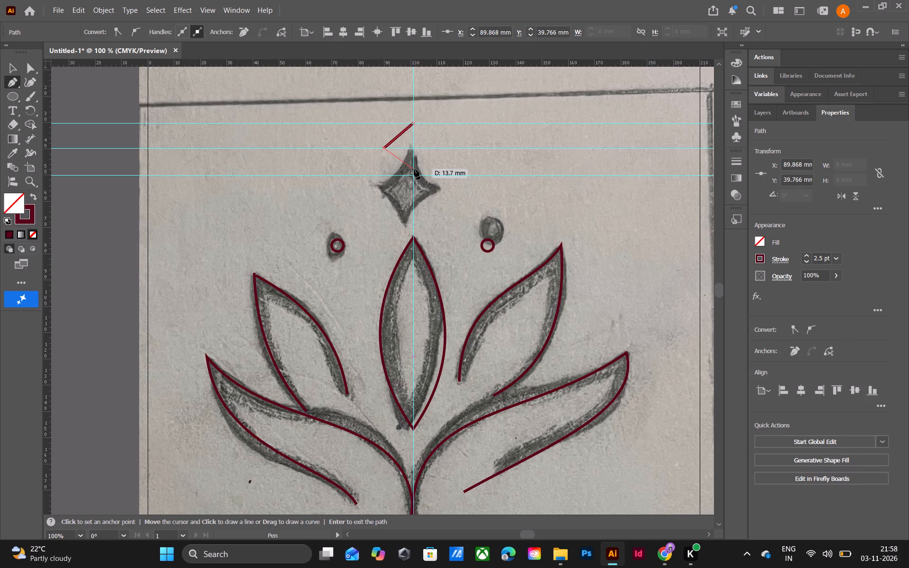
click(412, 167)
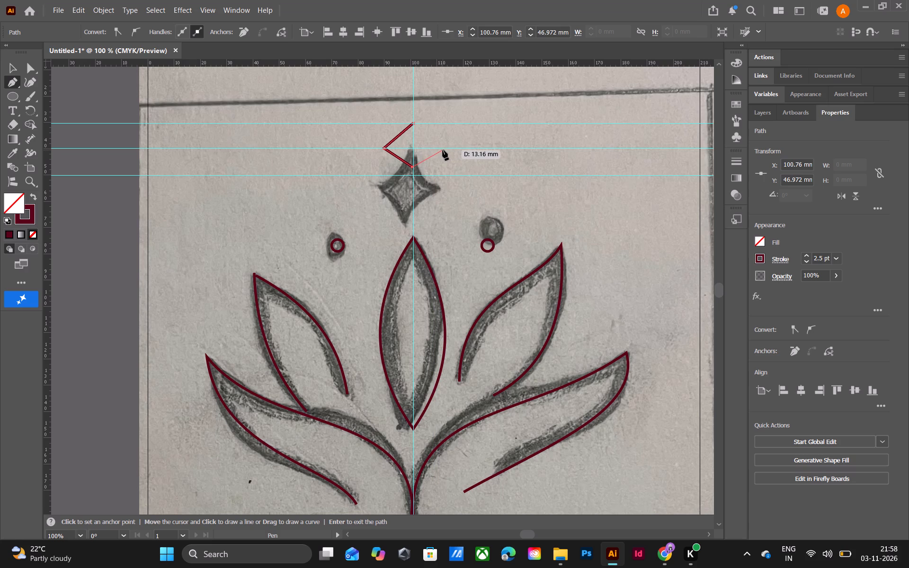
click(443, 150)
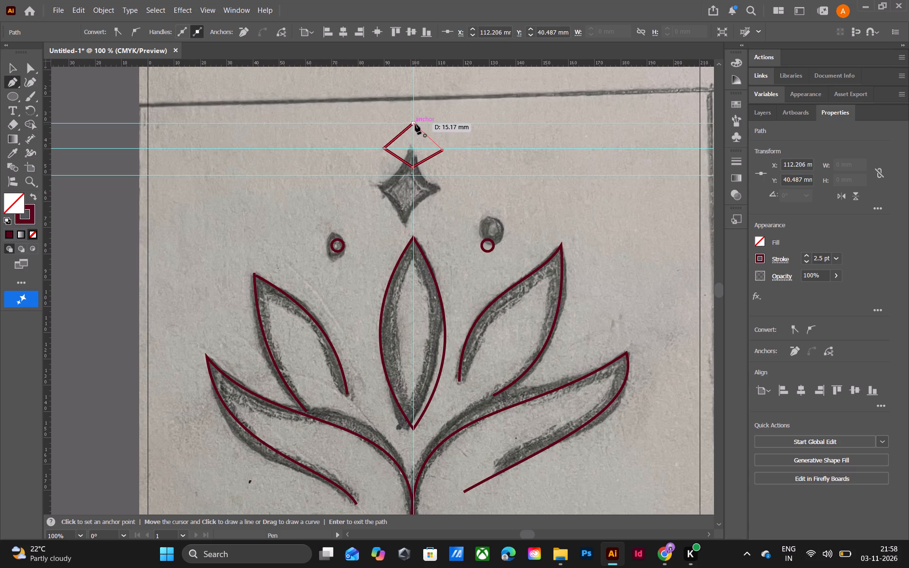
click(415, 124)
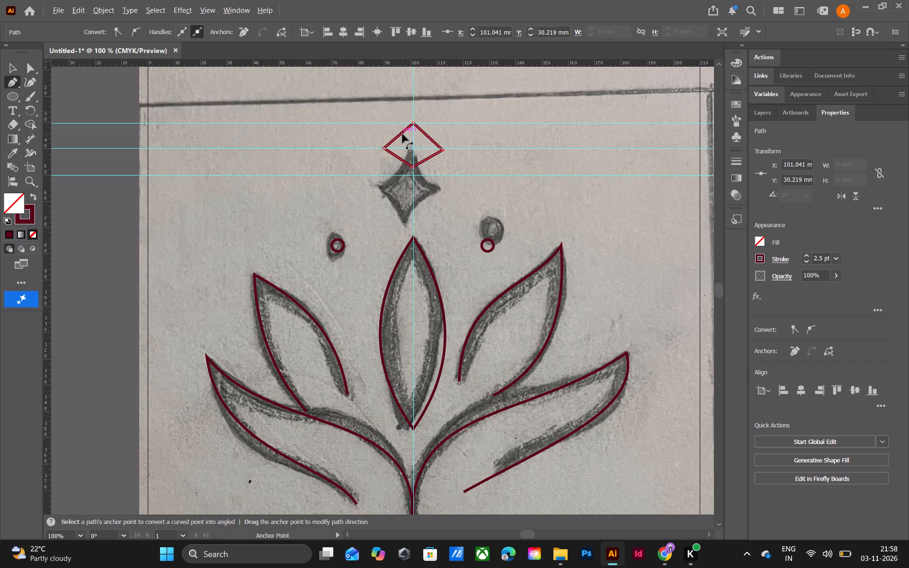
Bend the diamond's four straight sides inward to form a four-pointed star with concave edges.
alt+drag(402, 133, 406, 140)
alt+double_click(407, 139)
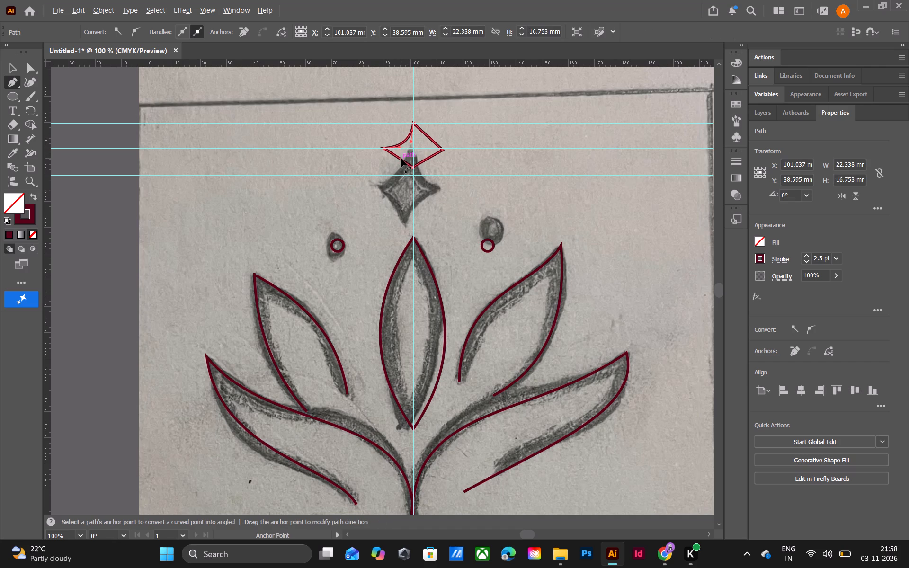
alt+drag(401, 159, 403, 154)
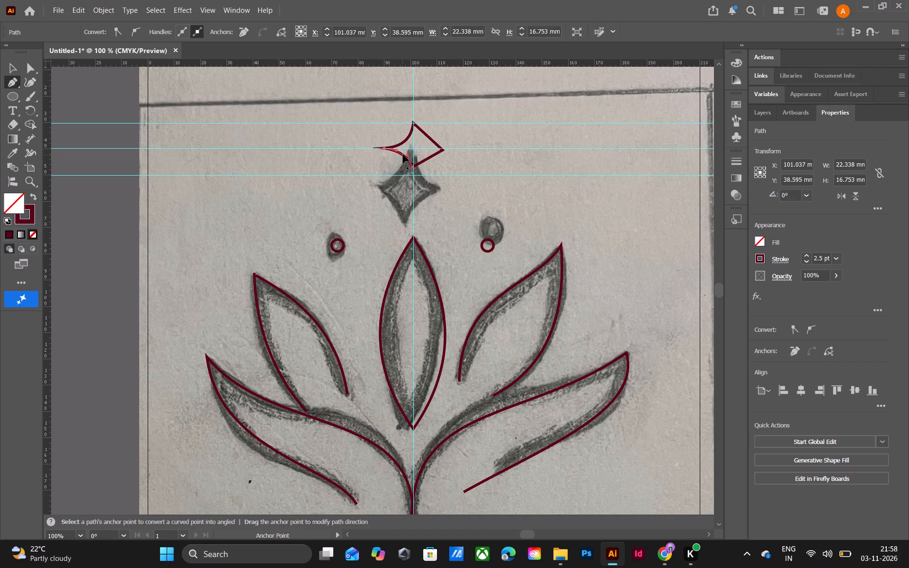
alt+drag(403, 154, 406, 153)
alt+drag(428, 136, 425, 142)
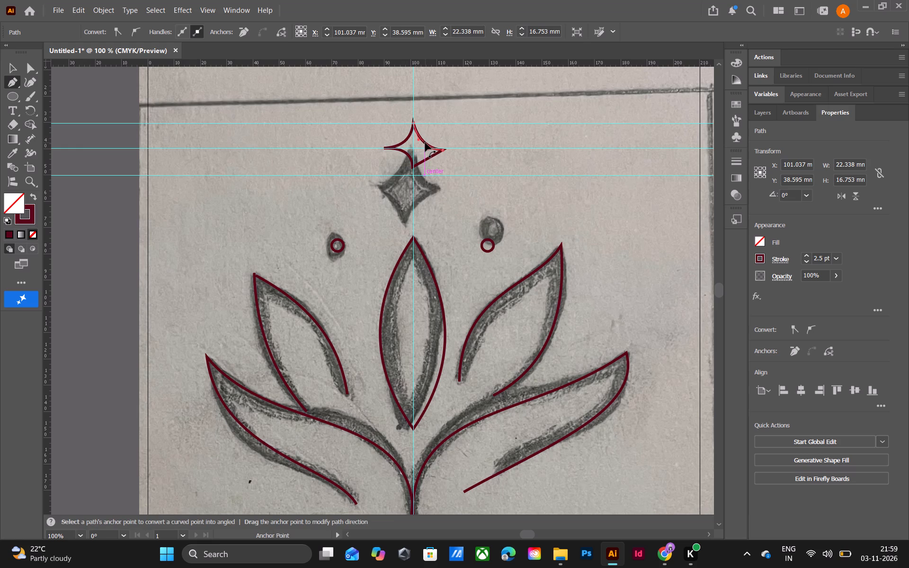
alt+drag(425, 142, 425, 142)
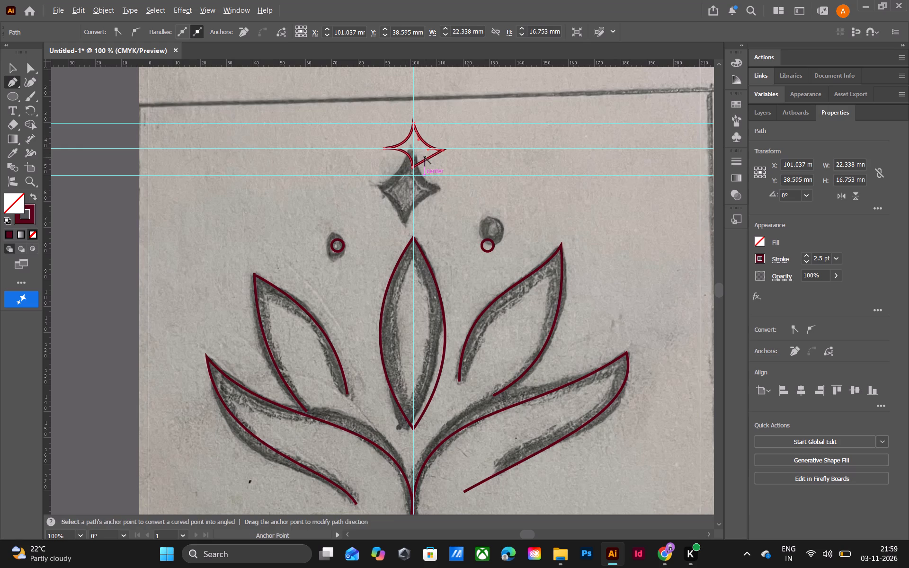
alt+click(425, 159)
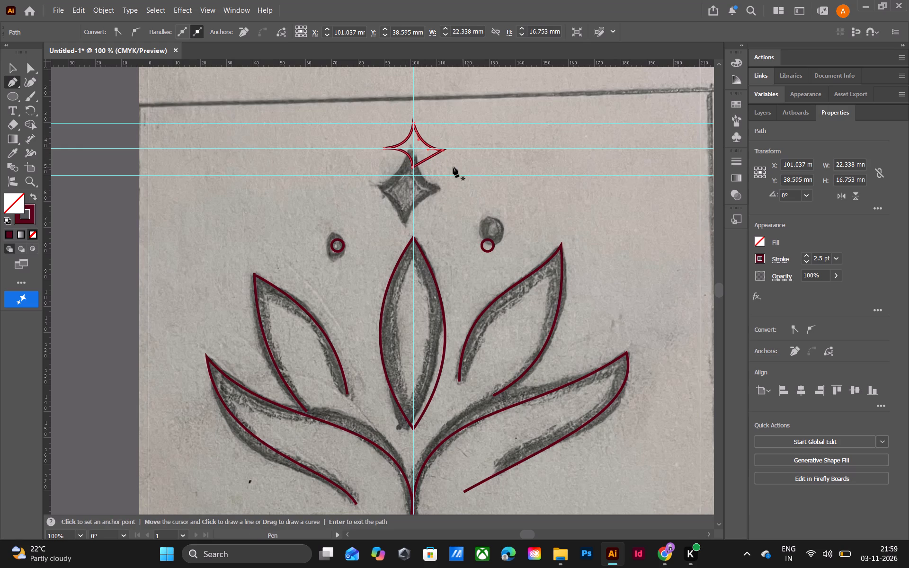
alt+drag(427, 159, 423, 155)
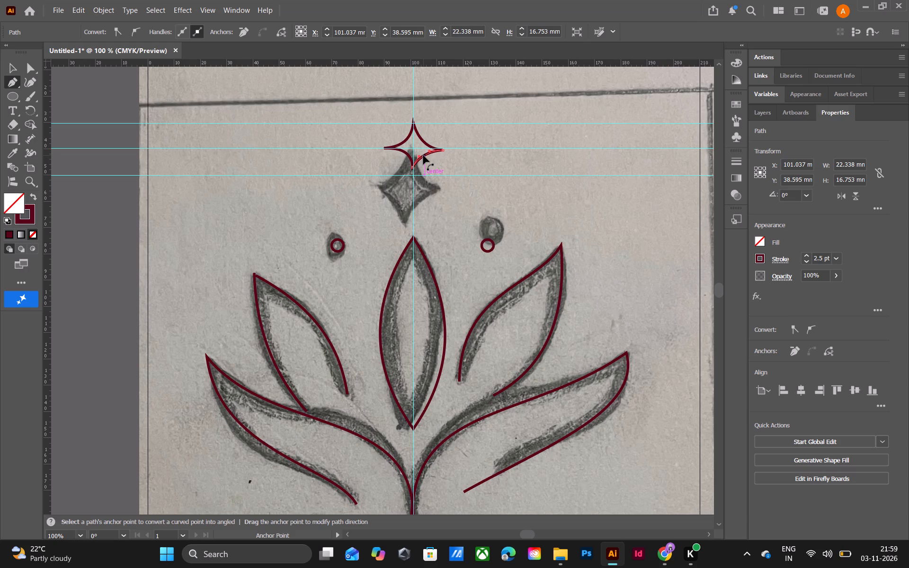
alt+drag(423, 155, 422, 153)
click(446, 178)
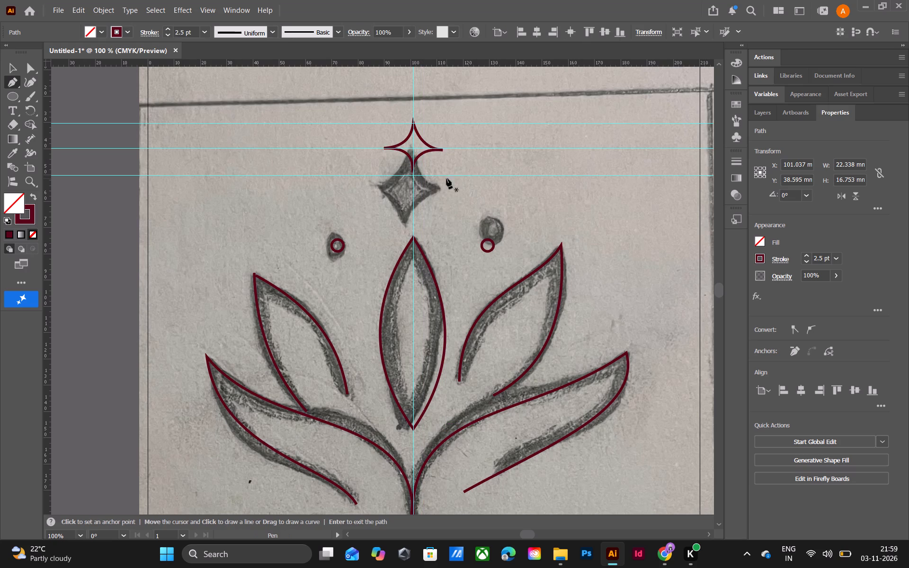
click(7, 66)
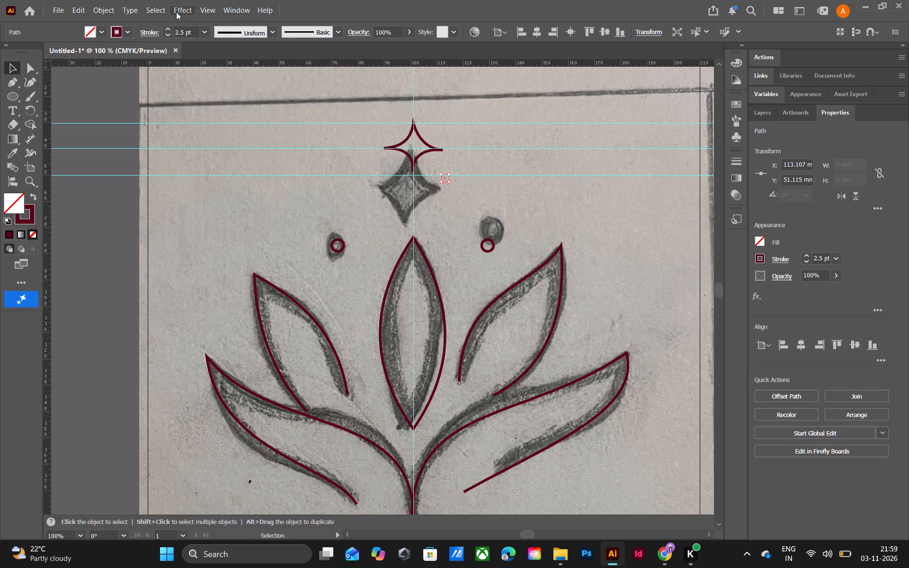
Hide the ruler guides.
click(177, 11)
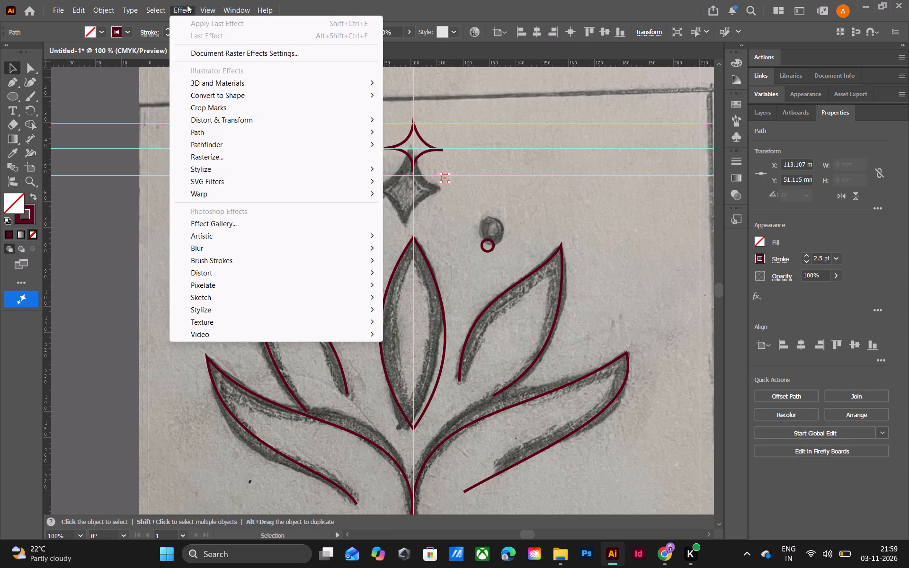
click(200, 9)
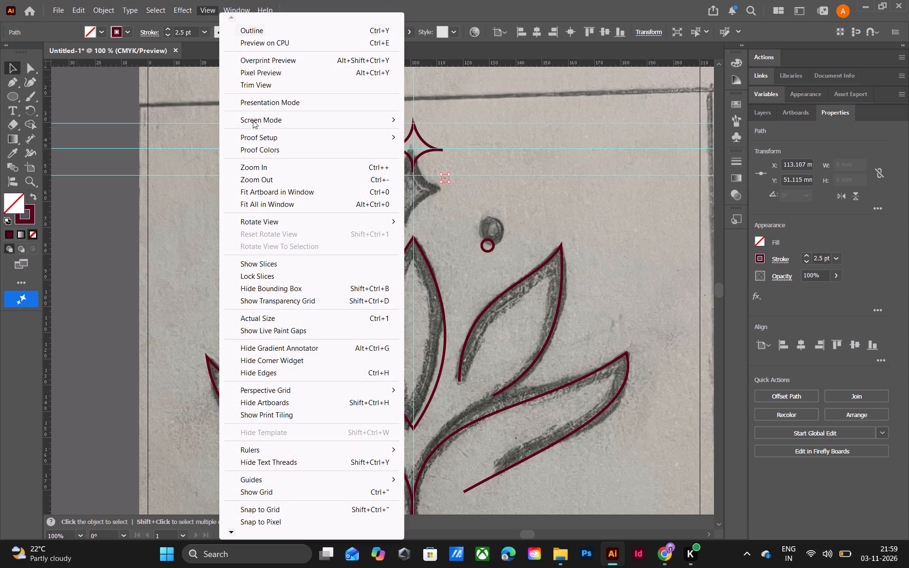
click(263, 482)
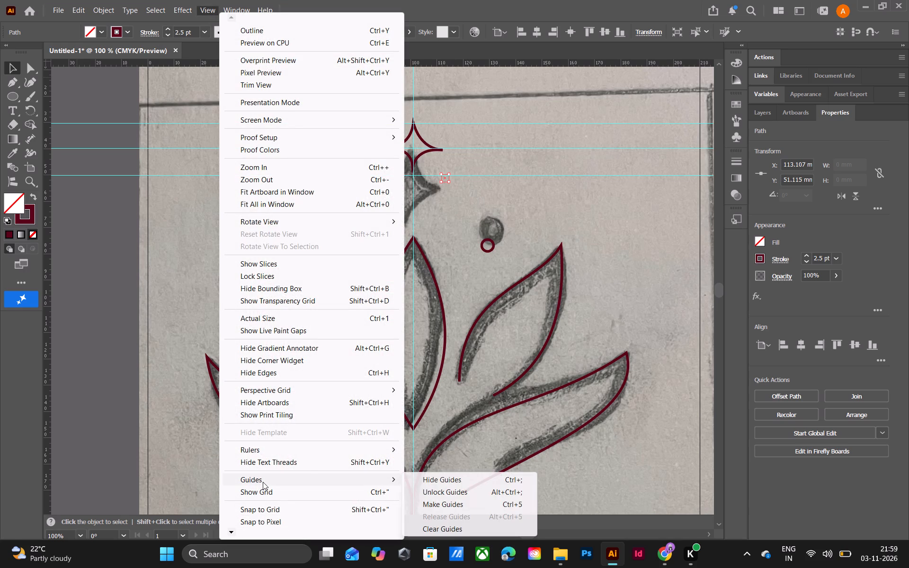
click(441, 480)
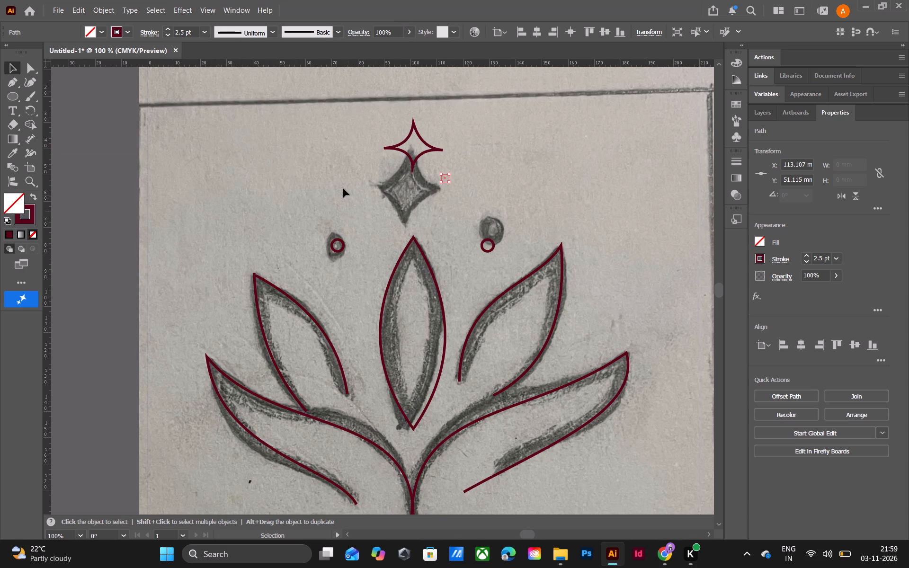
Move the four-pointed star down onto the pencil star, centred above the middle petal.
click(341, 183)
drag(435, 149, 492, 147)
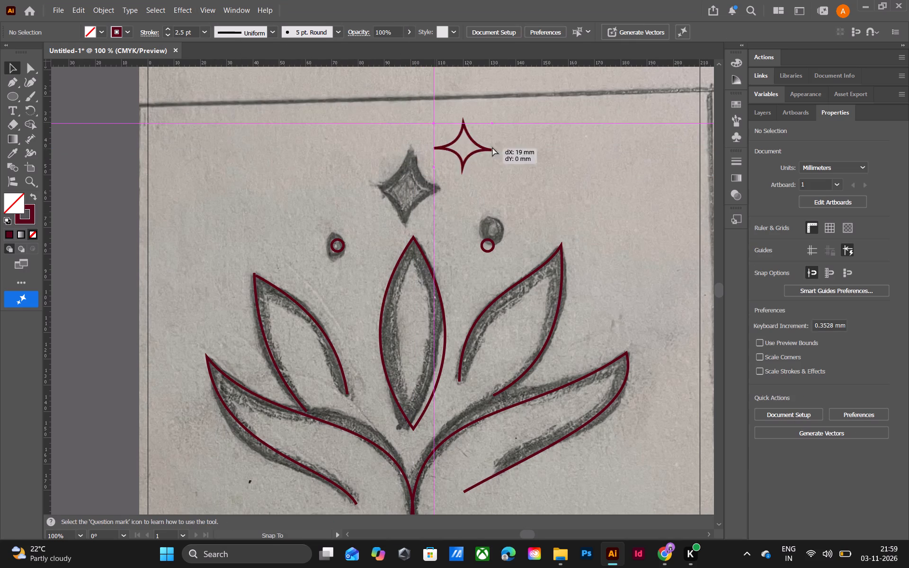
drag(492, 147, 527, 153)
drag(512, 156, 451, 171)
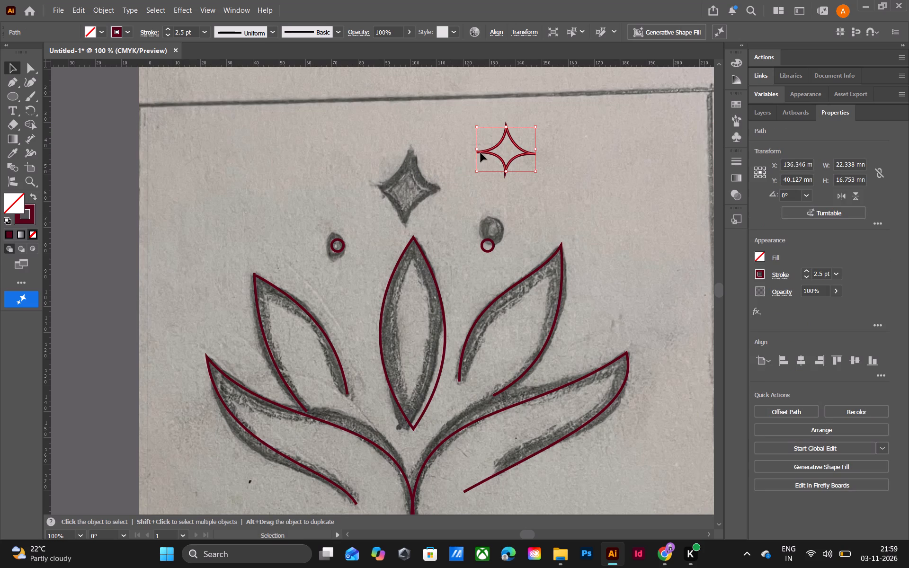
click(583, 150)
drag(521, 151, 498, 159)
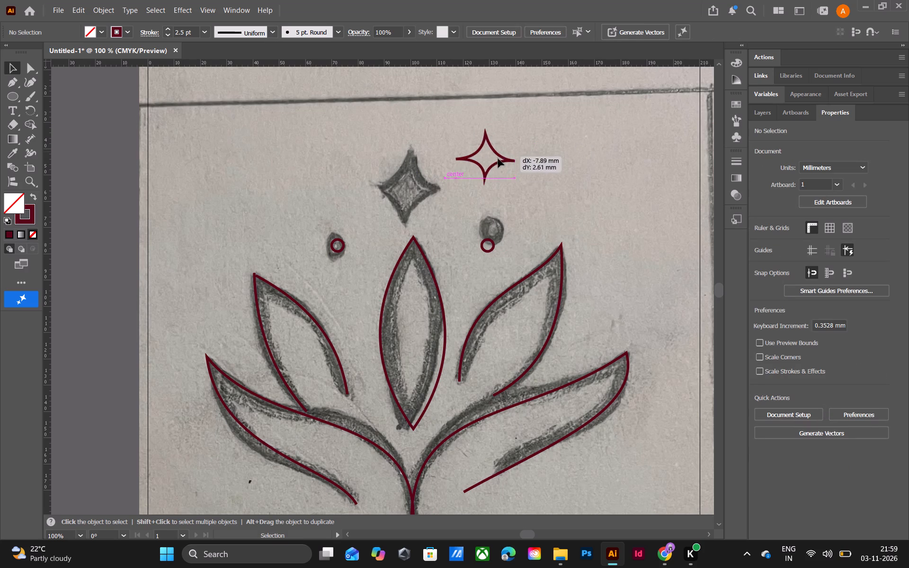
drag(498, 159, 428, 185)
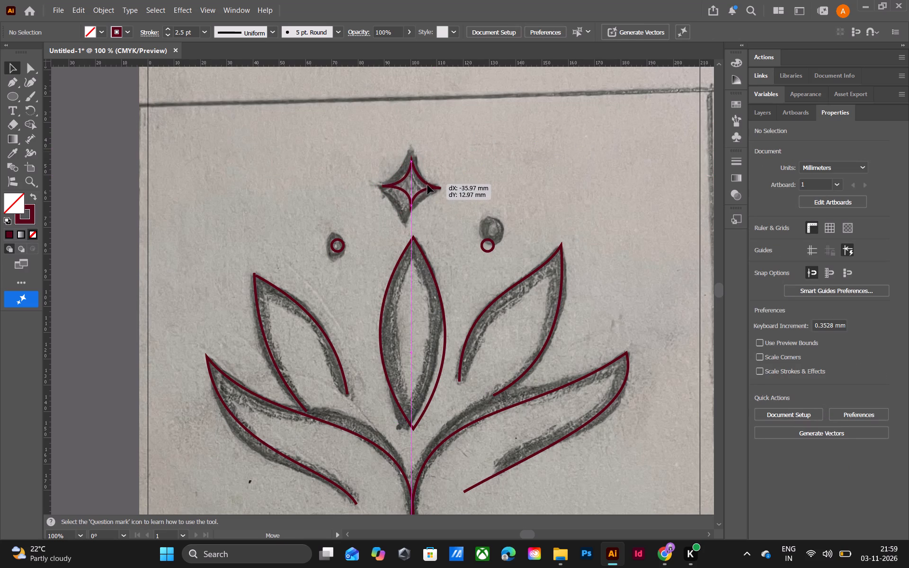
drag(428, 185, 424, 186)
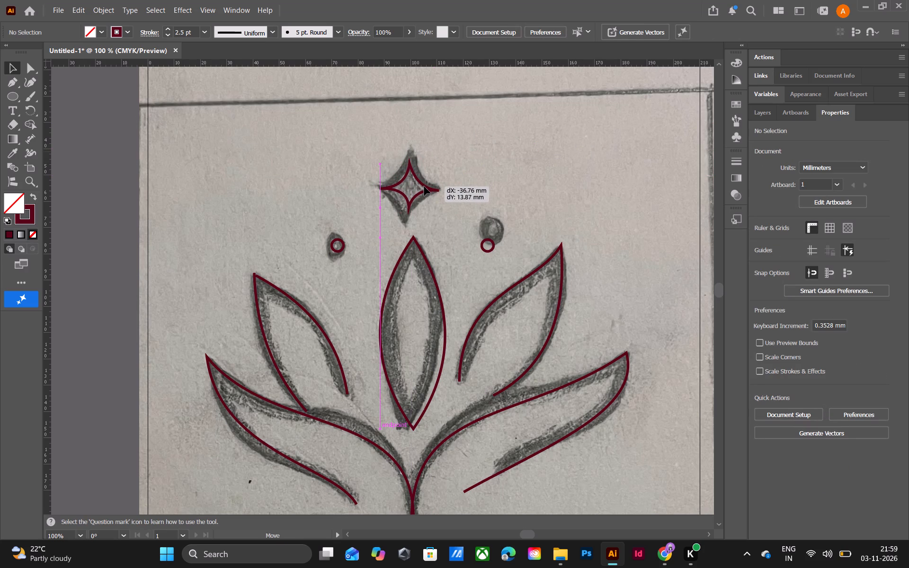
drag(424, 186, 429, 186)
click(429, 186)
click(504, 171)
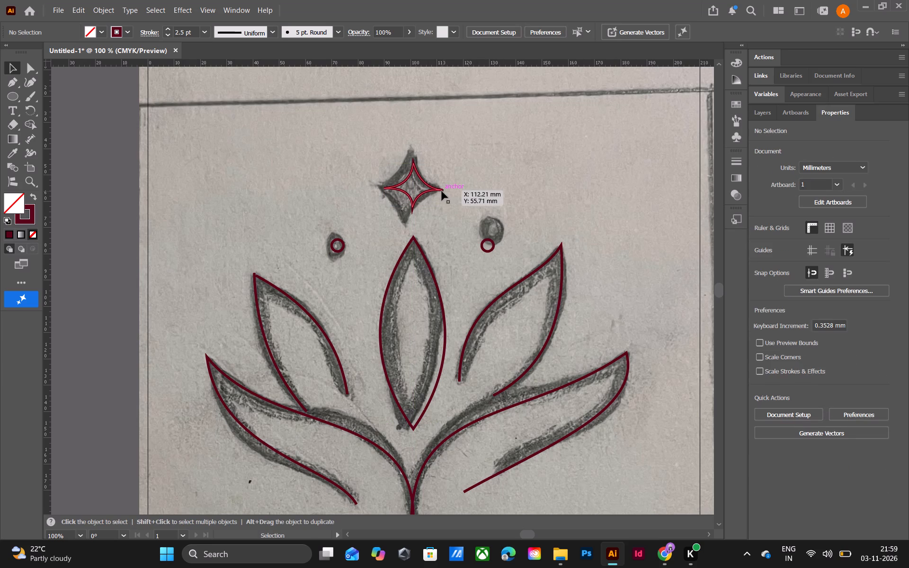
Enlarge the four-pointed star to about 24.3 mm wide and 19.4 mm high.
click(410, 191)
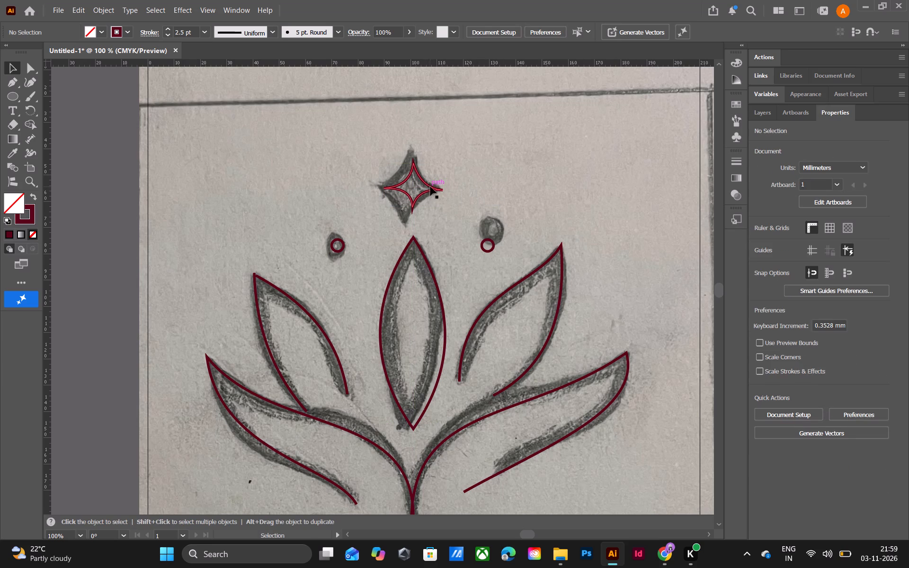
click(432, 190)
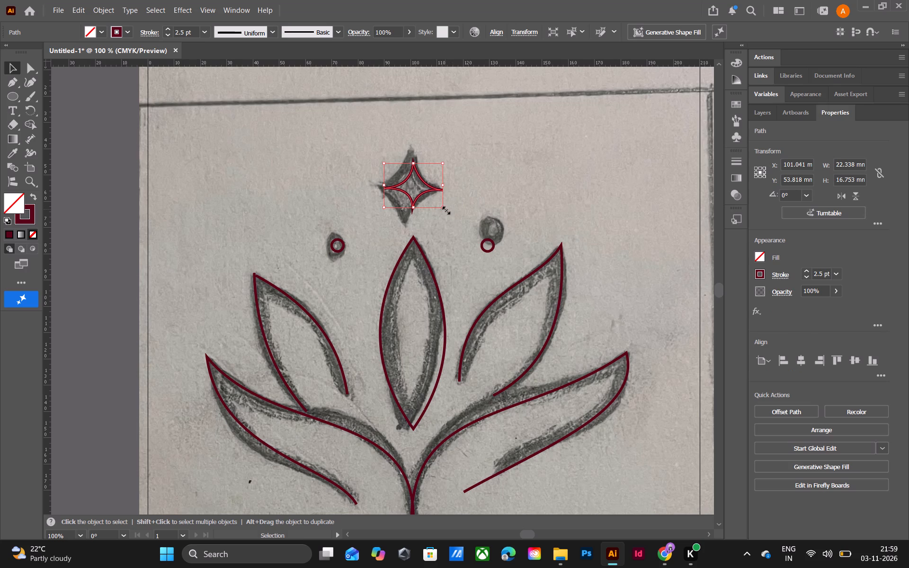
drag(444, 208, 448, 214)
click(458, 203)
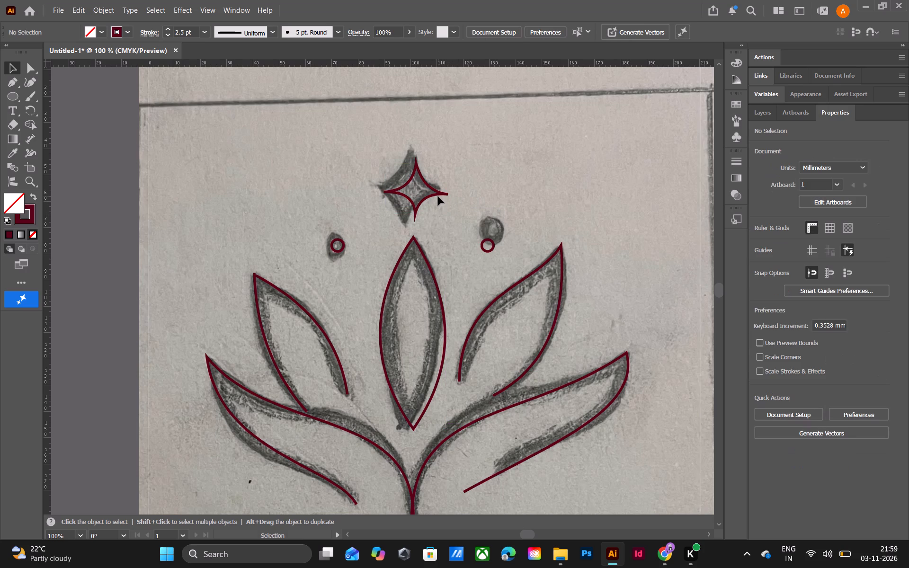
Shift the enlarged star about 1 mm left and 0.7 mm up to centre it over the middle petal, leaving isolation mode.
click(438, 194)
drag(438, 193, 437, 187)
triple_click(506, 191)
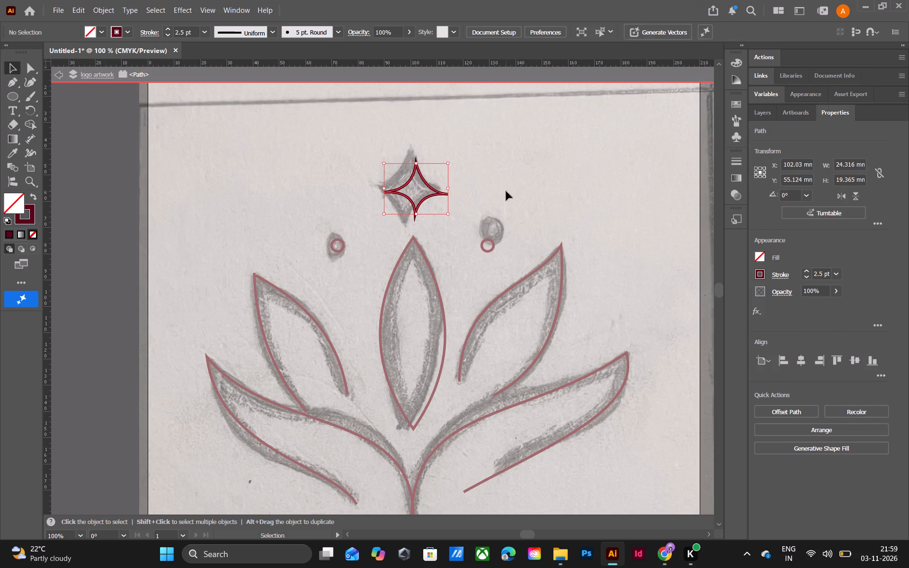
click(442, 194)
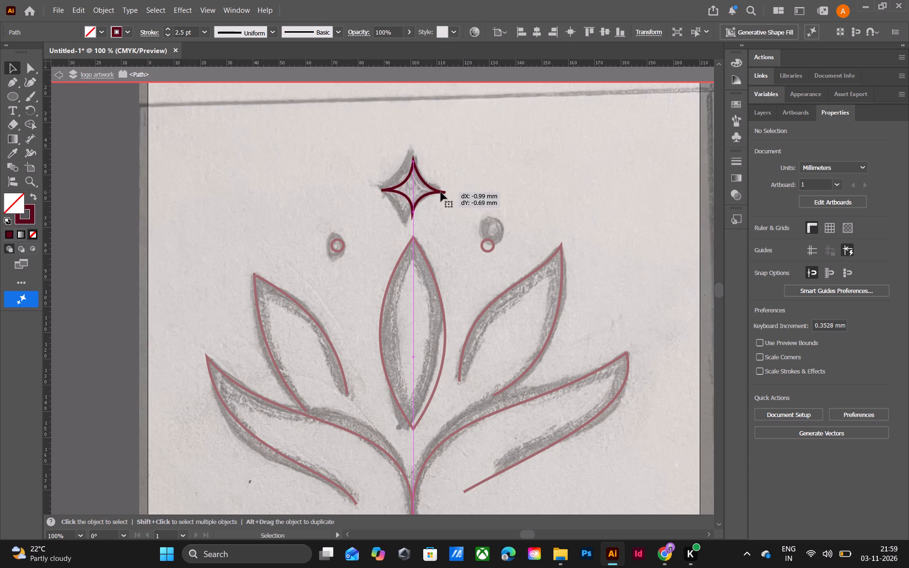
click(544, 177)
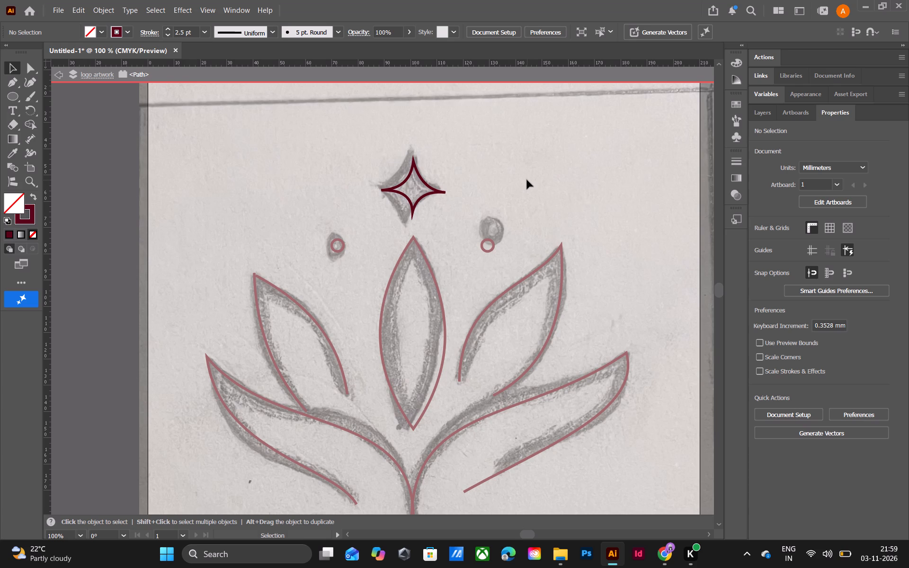
click(501, 160)
click(505, 160)
double_click(508, 160)
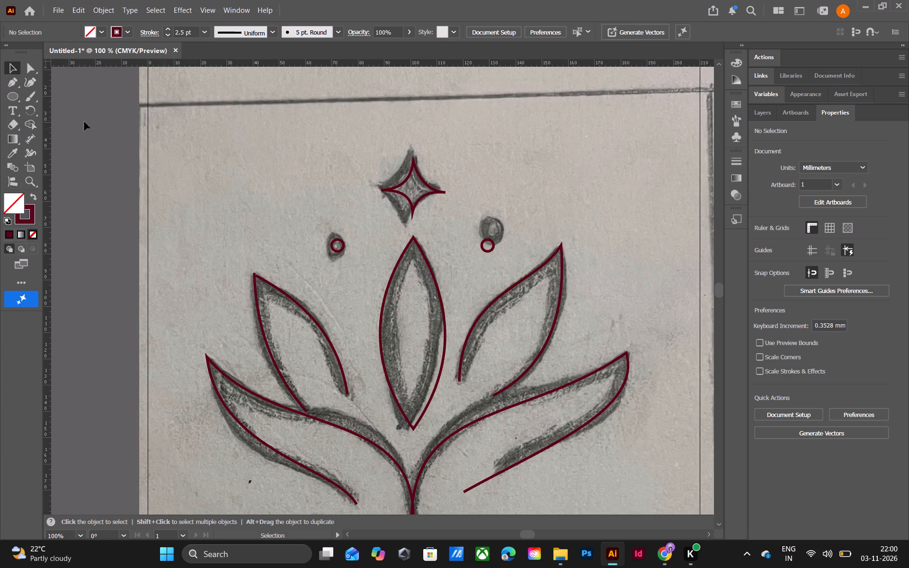
Examine the traced star, petals and stem against the pencil sketch.
scroll(494, 104, down, 13)
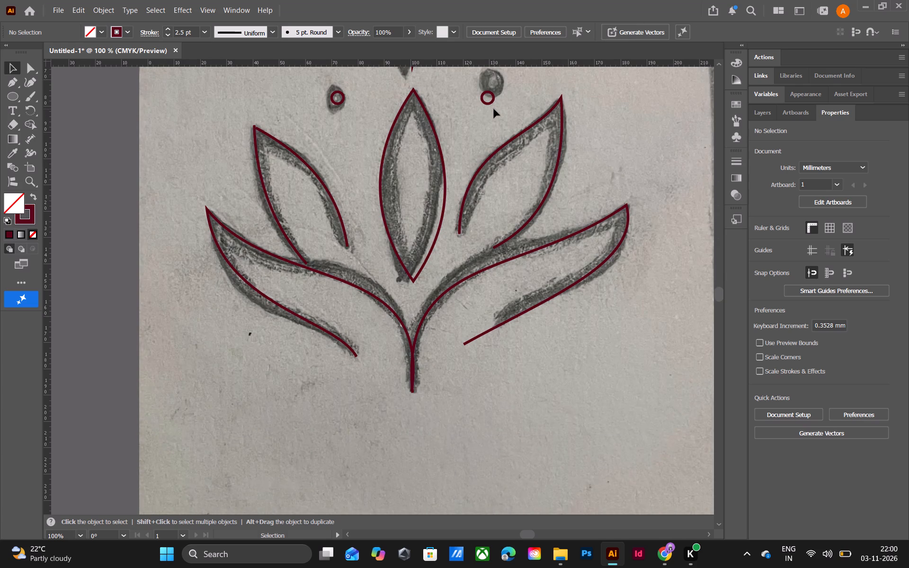
scroll(494, 109, up, 15)
scroll(473, 117, down, 5)
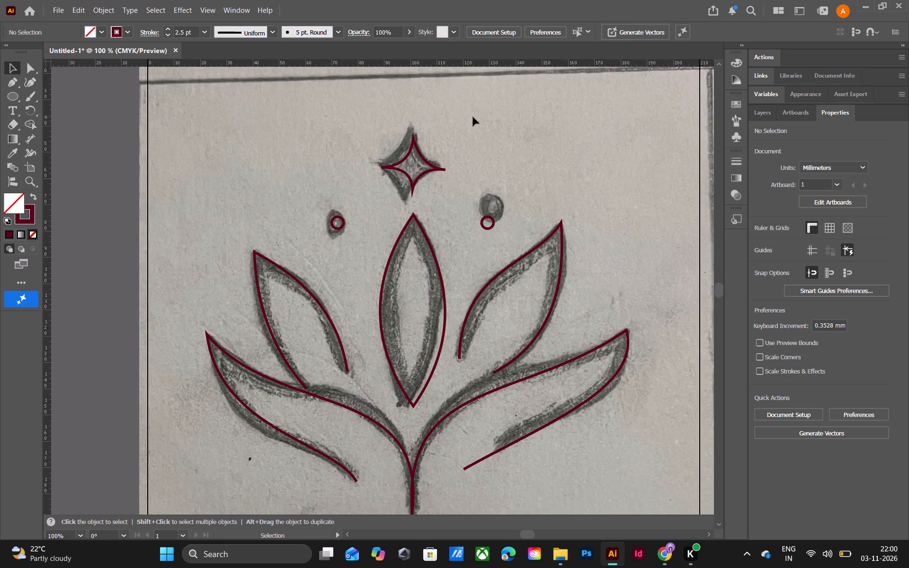
click(413, 157)
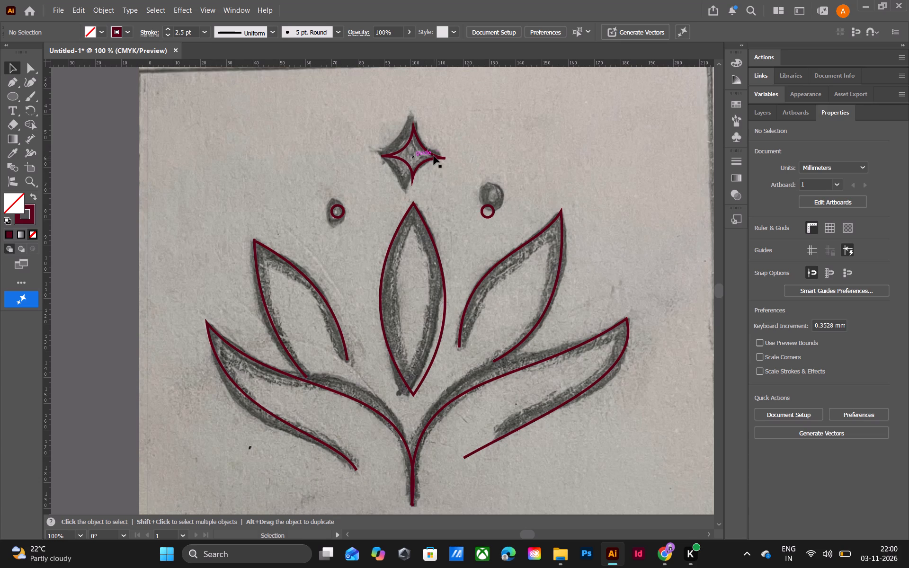
click(434, 156)
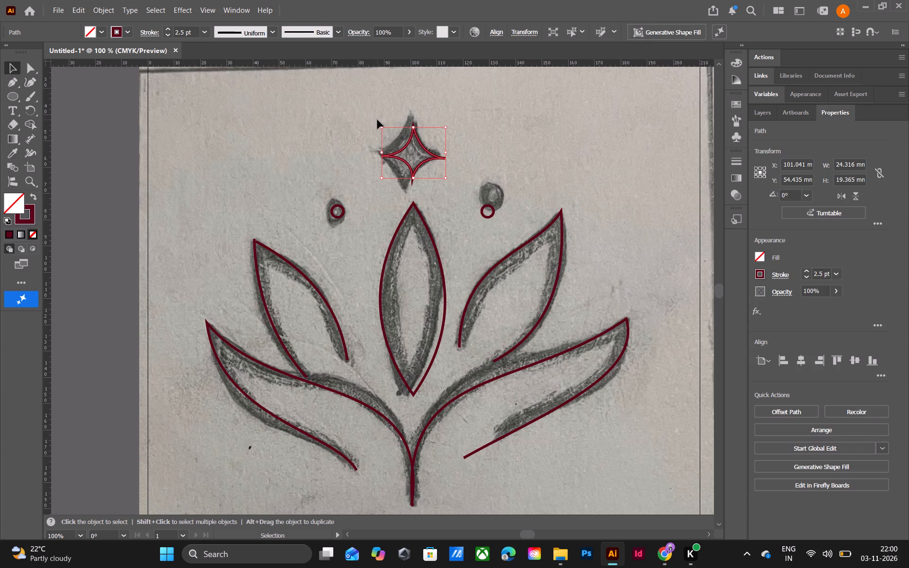
click(516, 107)
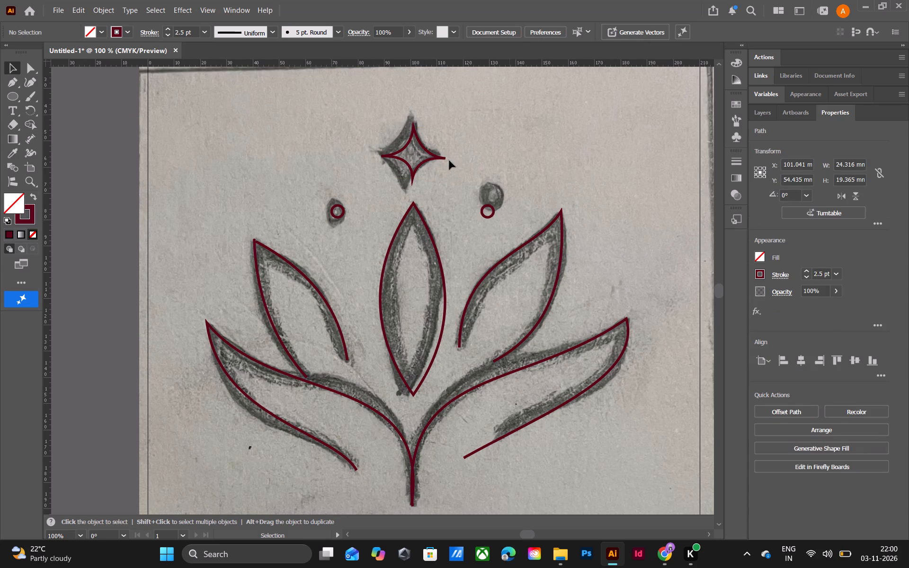
Unlock the original sketch in Layer 1.
click(759, 113)
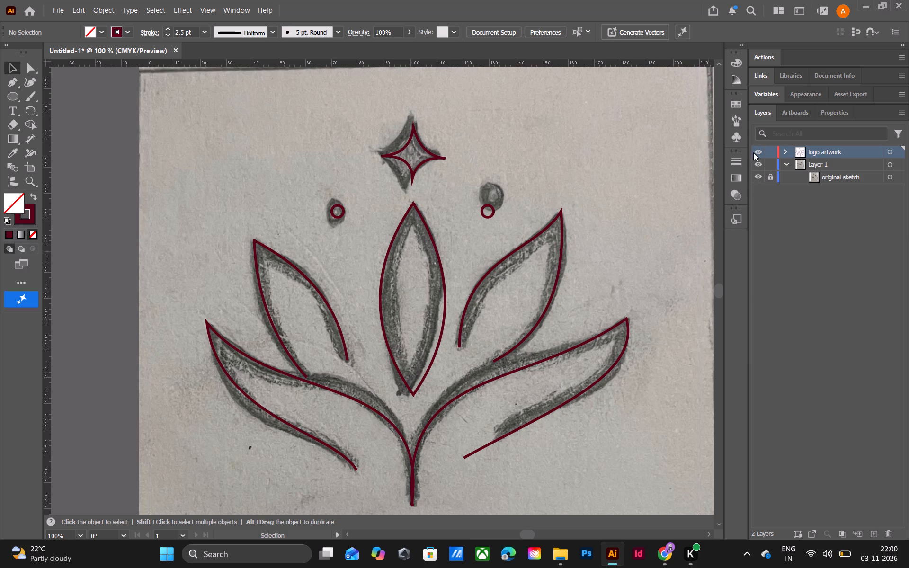
click(774, 177)
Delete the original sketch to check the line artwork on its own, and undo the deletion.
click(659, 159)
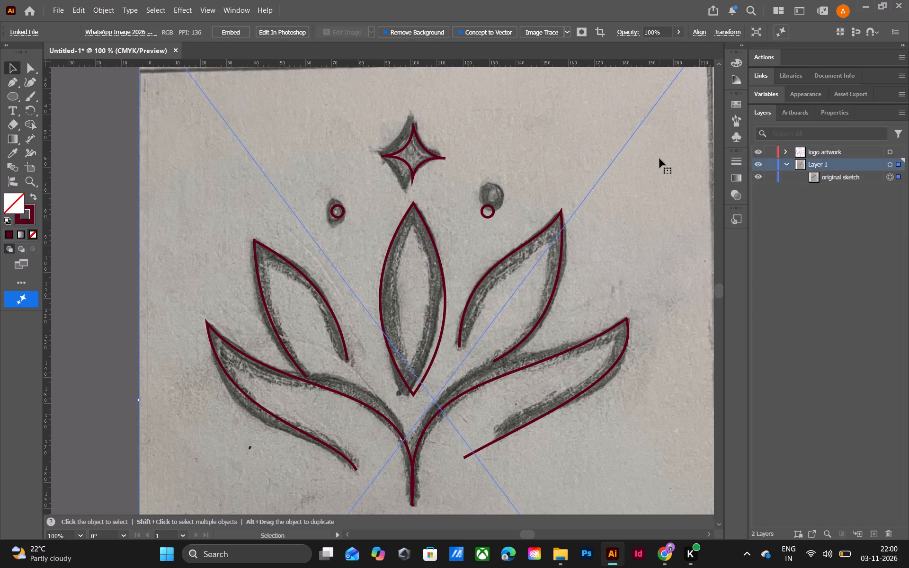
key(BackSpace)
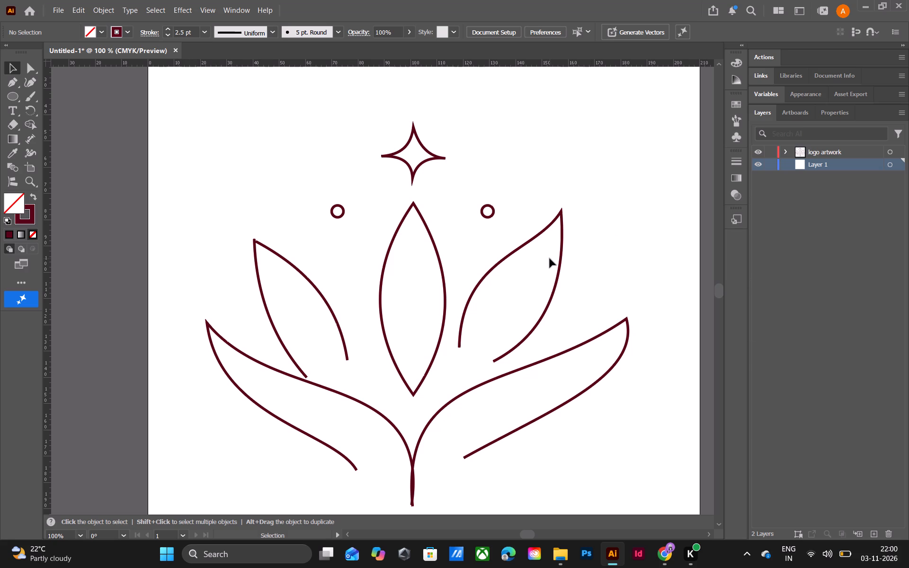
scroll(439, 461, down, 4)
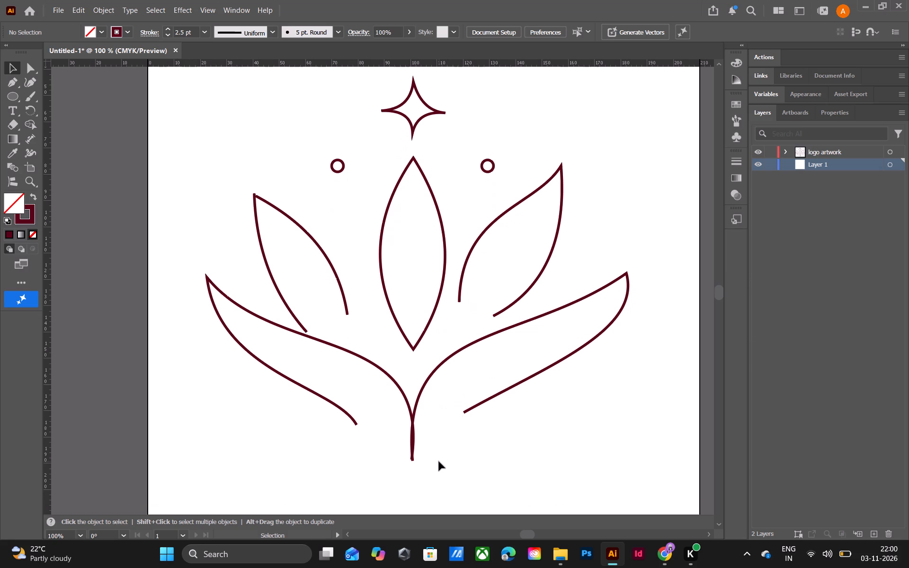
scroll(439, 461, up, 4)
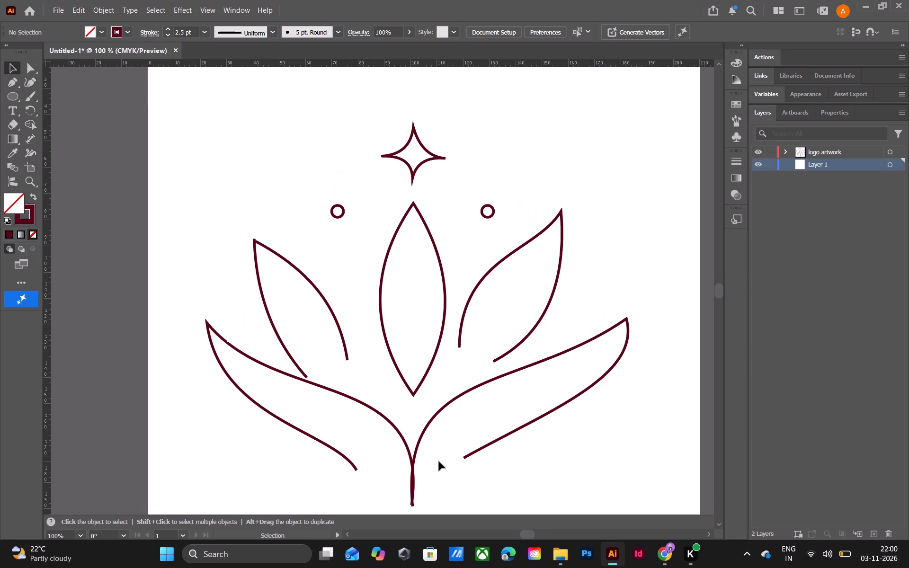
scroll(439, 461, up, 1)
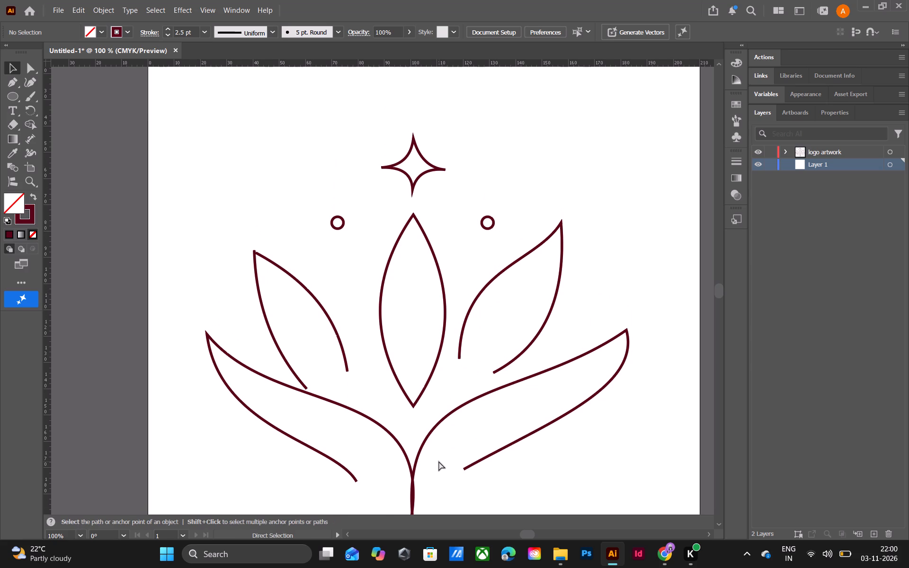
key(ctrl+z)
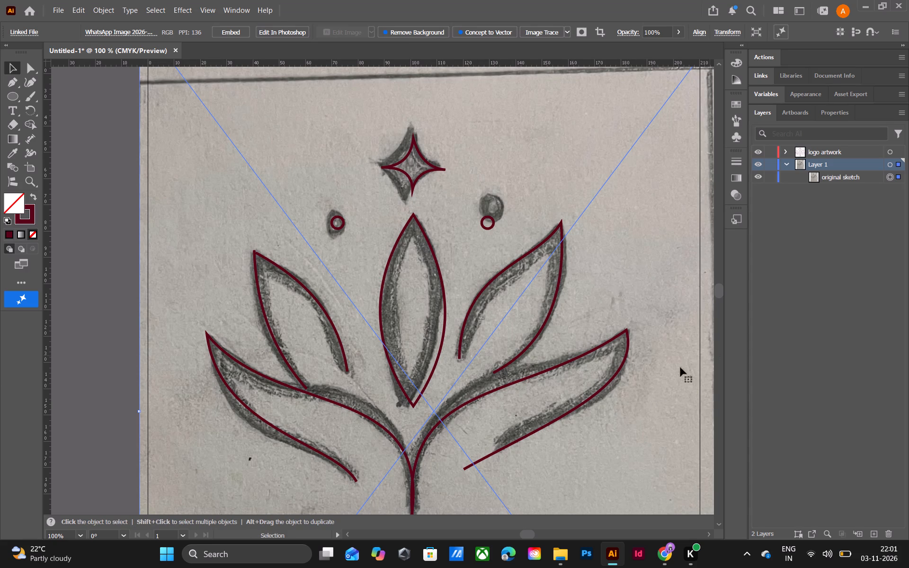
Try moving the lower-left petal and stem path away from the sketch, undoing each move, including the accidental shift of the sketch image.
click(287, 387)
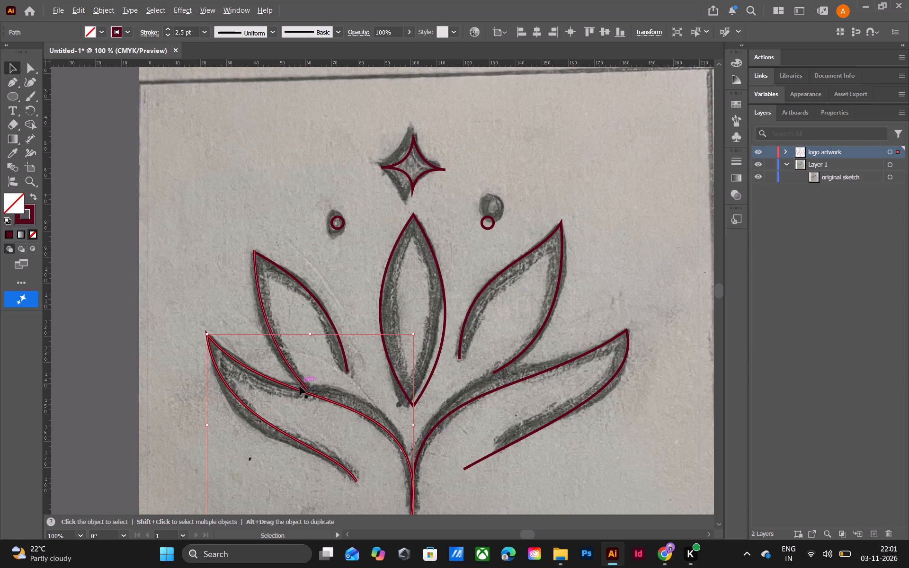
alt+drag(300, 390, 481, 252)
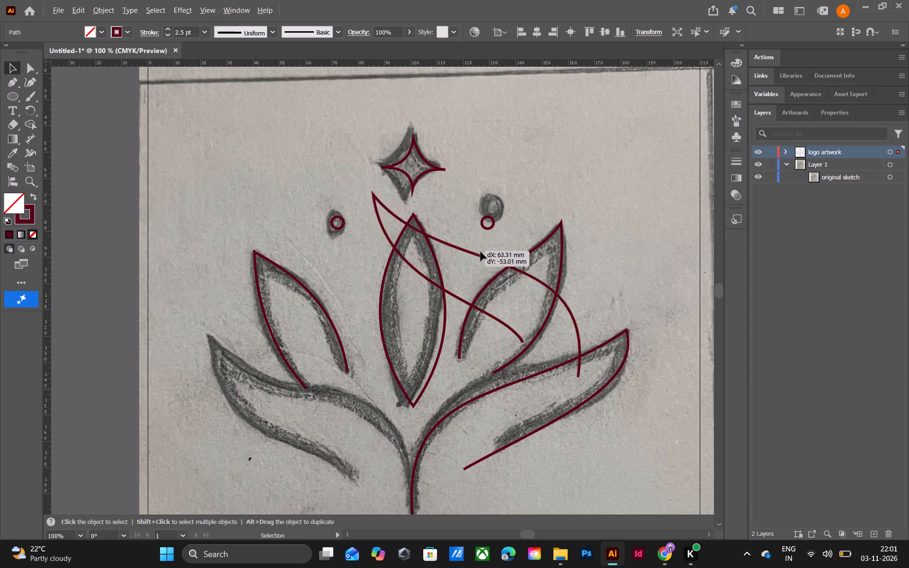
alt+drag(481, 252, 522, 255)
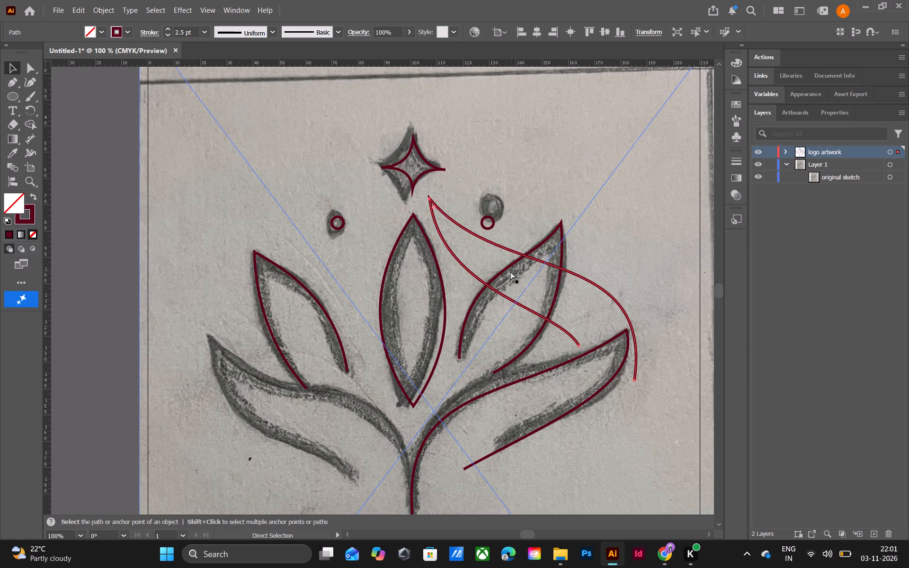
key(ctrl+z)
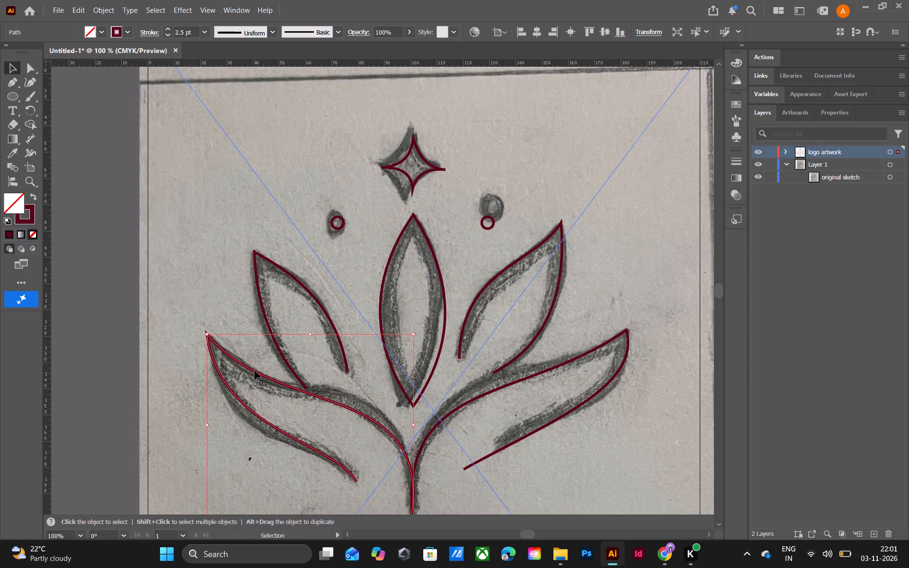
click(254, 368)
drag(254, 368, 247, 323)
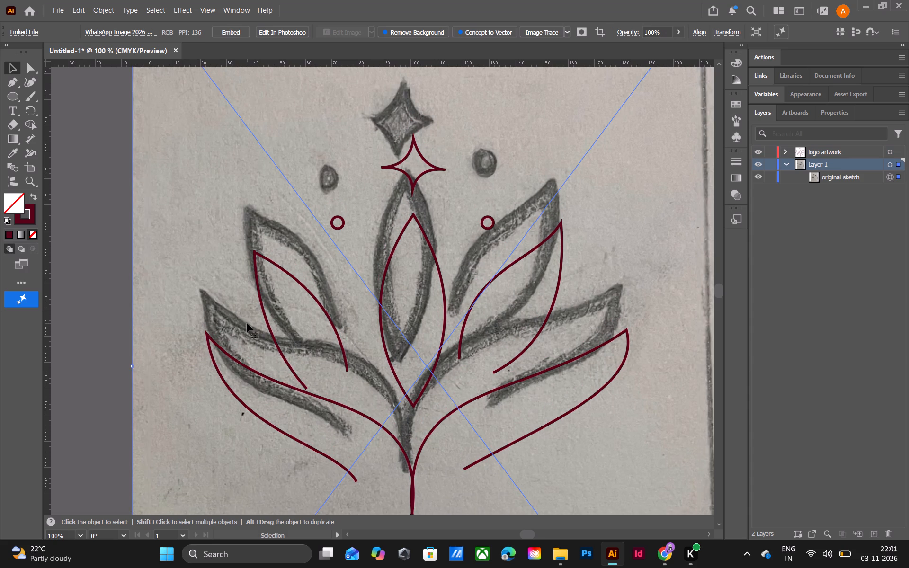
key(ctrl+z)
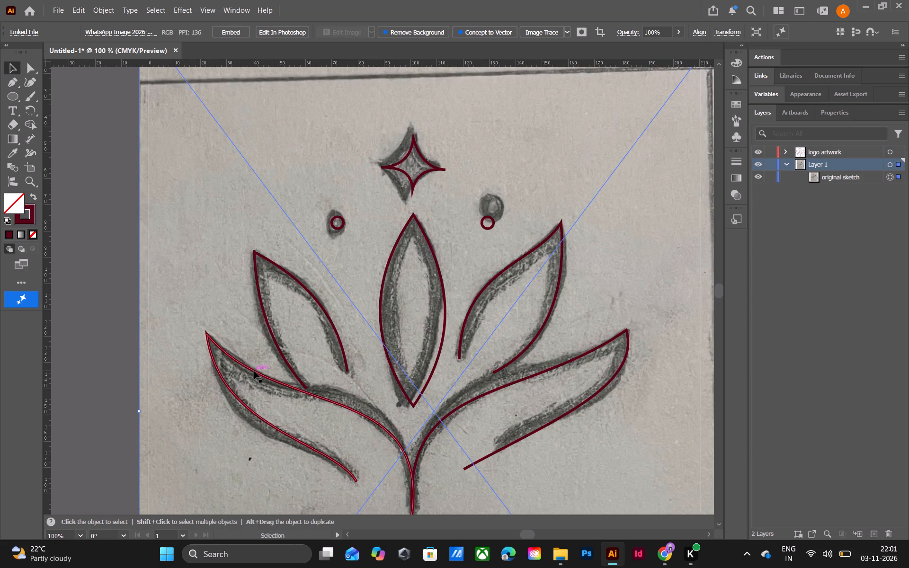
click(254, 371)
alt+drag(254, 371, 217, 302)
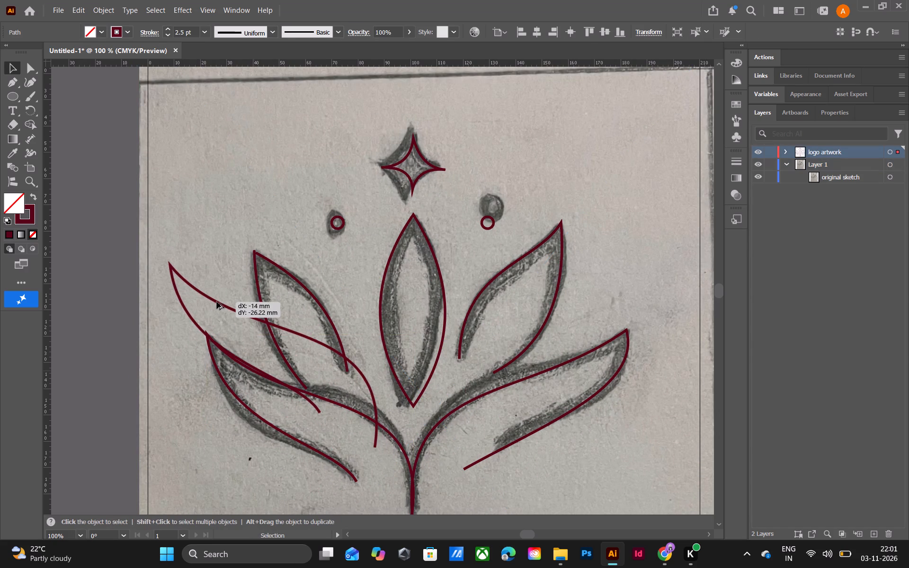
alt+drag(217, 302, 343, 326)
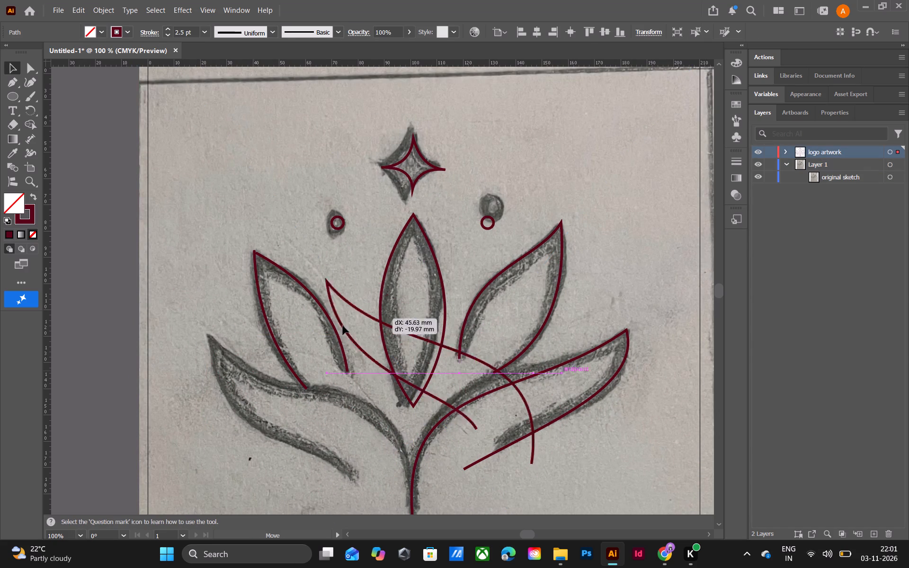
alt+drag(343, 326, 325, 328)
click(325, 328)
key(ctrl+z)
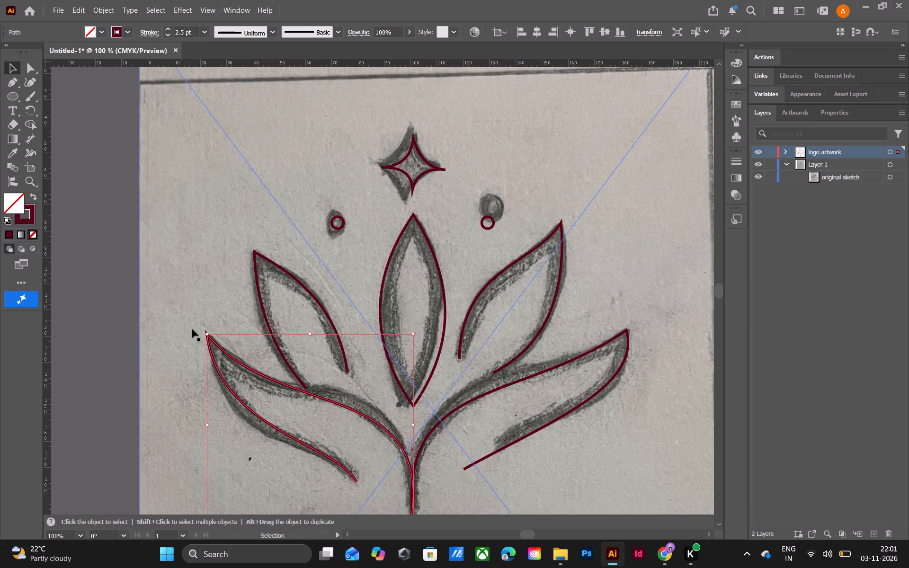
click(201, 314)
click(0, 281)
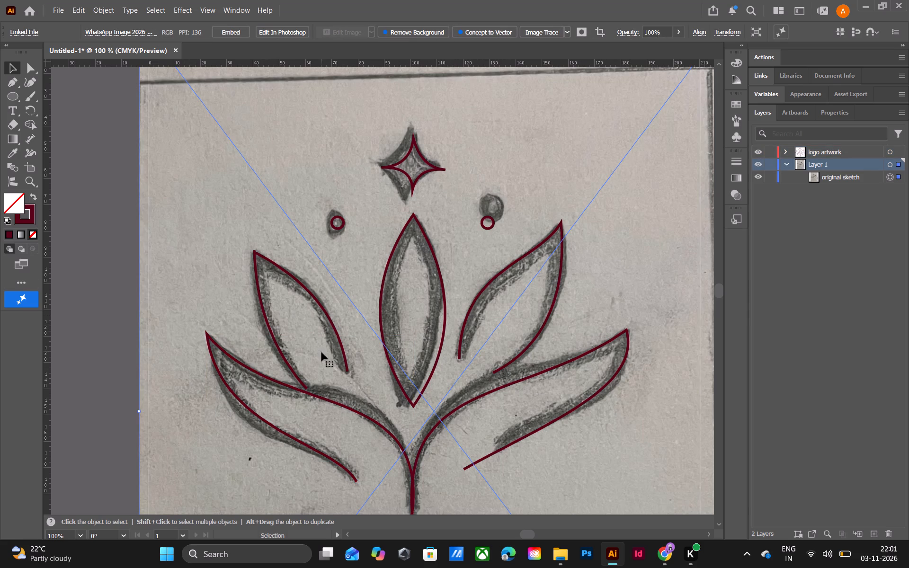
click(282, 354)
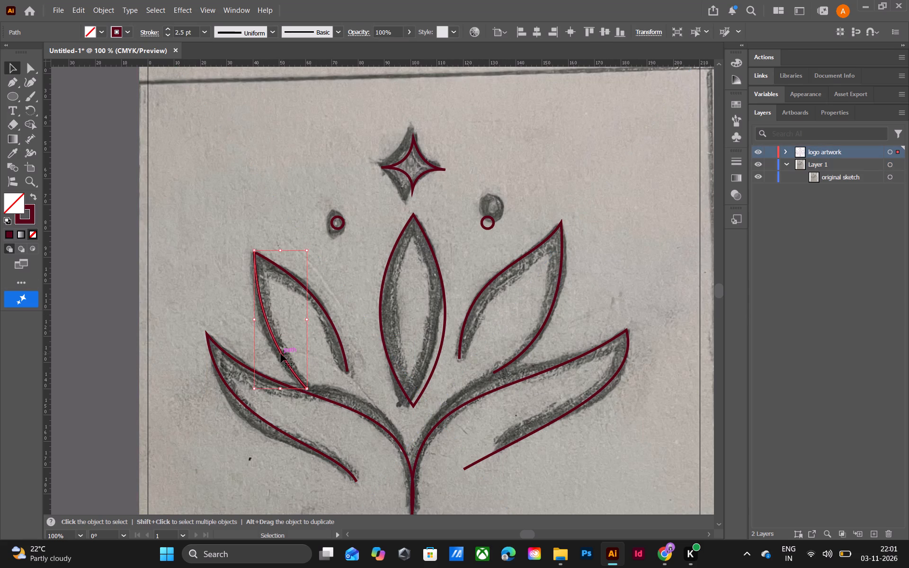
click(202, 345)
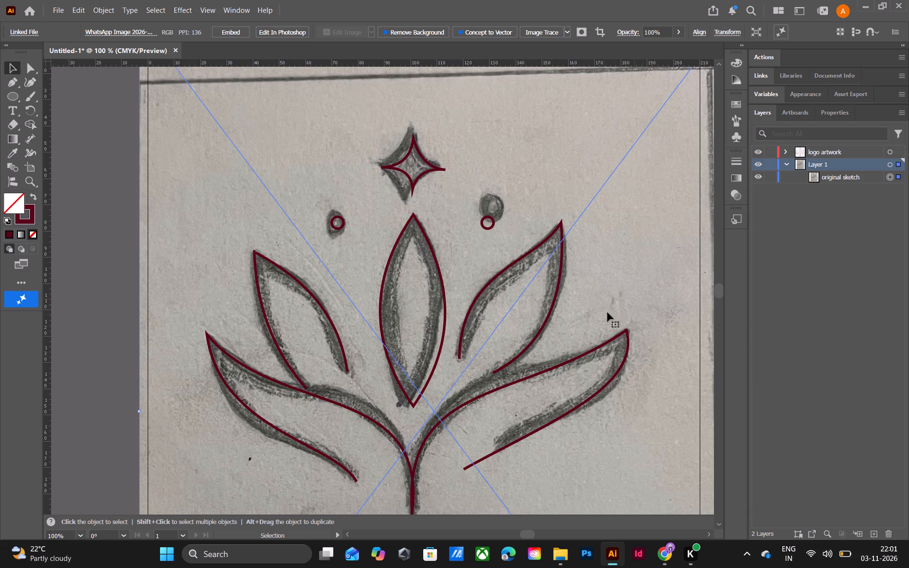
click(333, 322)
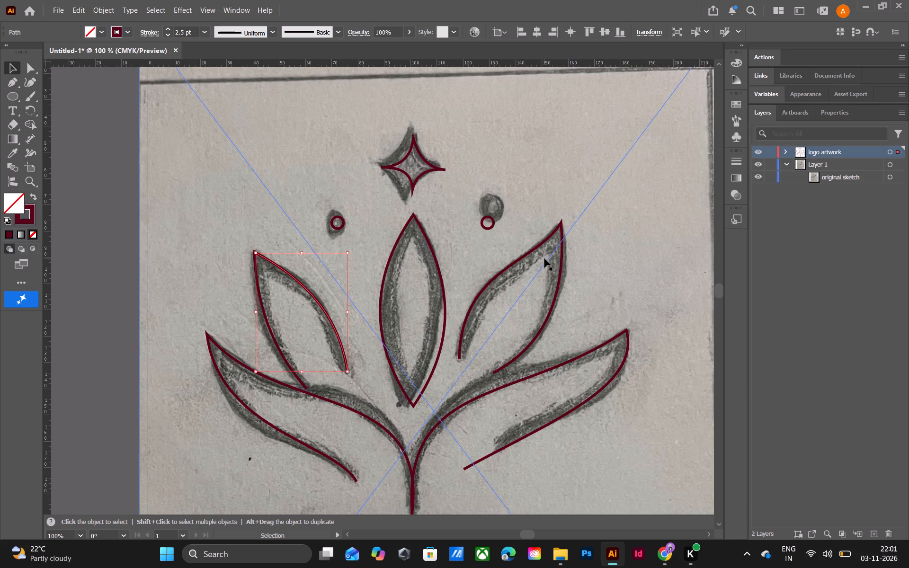
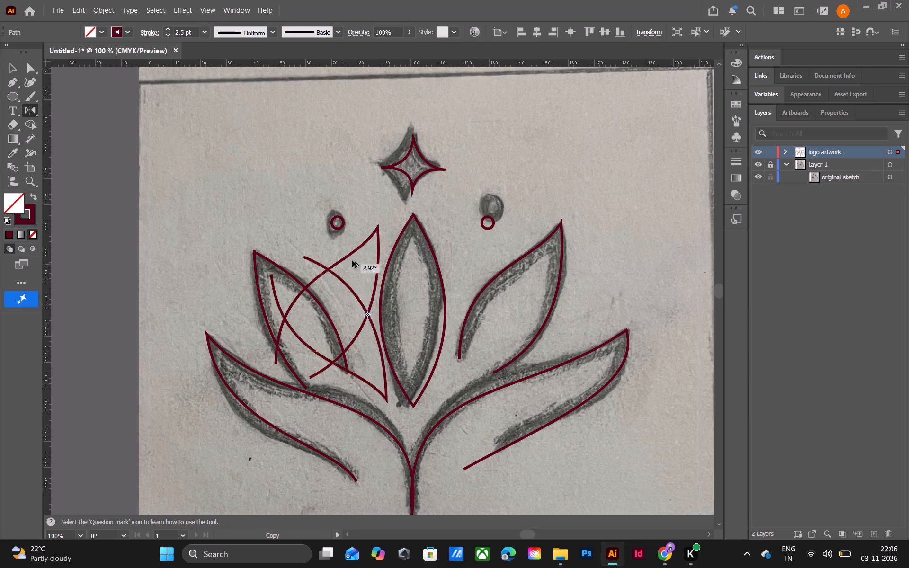
alt+drag(352, 260, 431, 348)
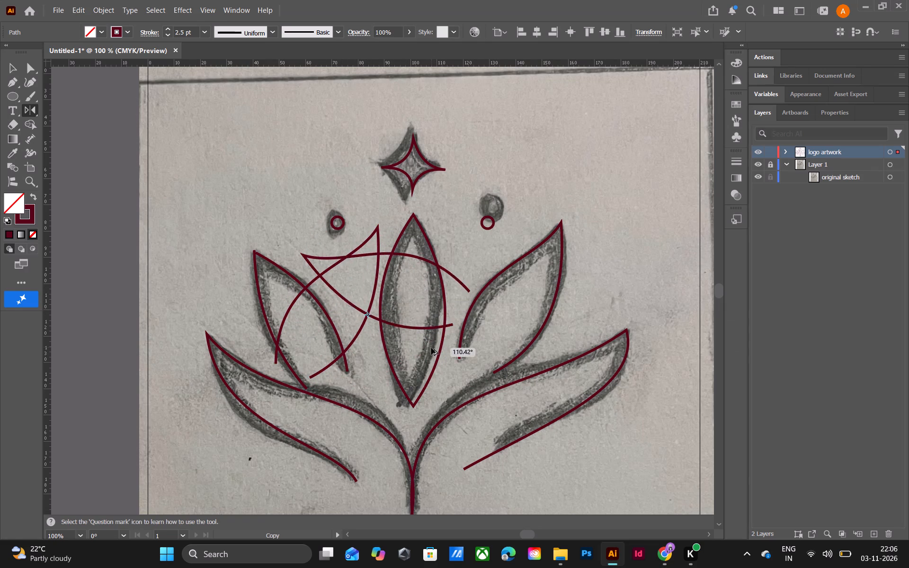
alt+drag(431, 348, 376, 377)
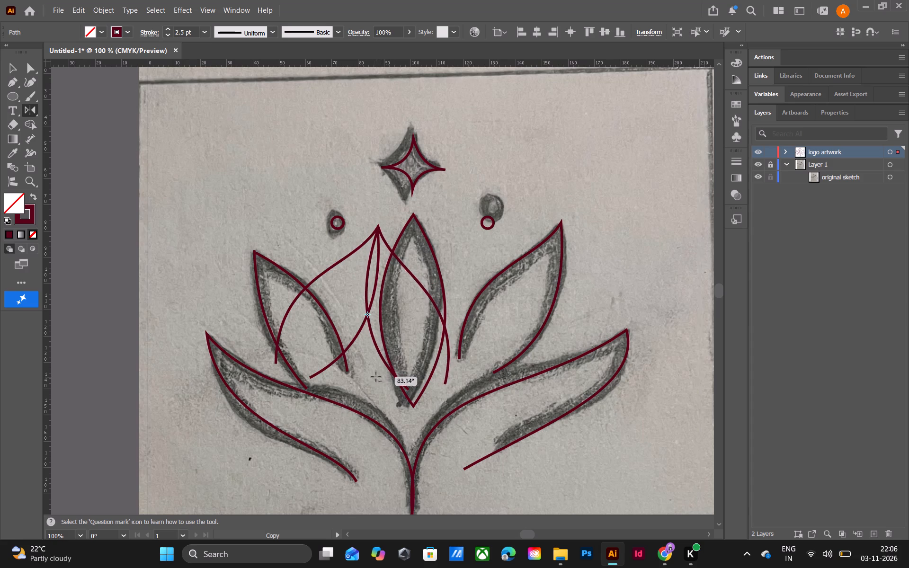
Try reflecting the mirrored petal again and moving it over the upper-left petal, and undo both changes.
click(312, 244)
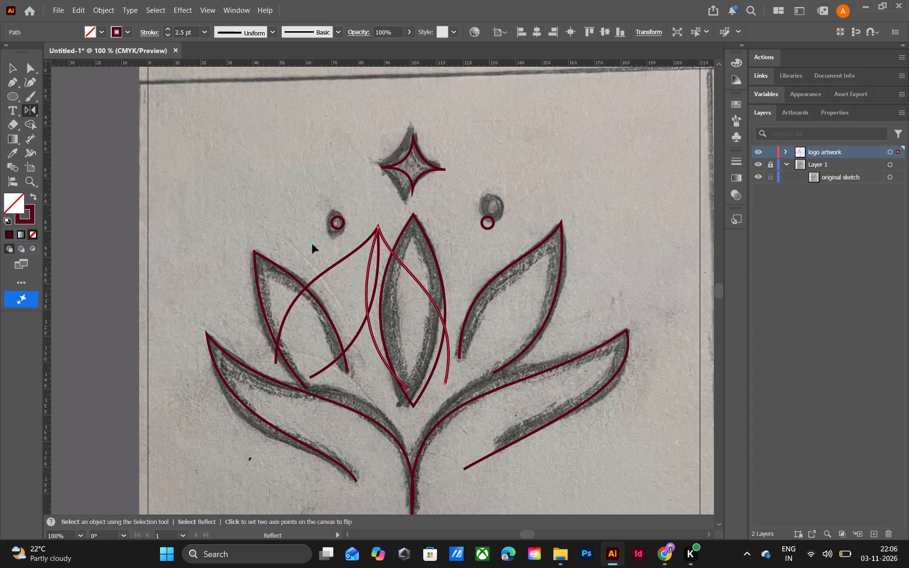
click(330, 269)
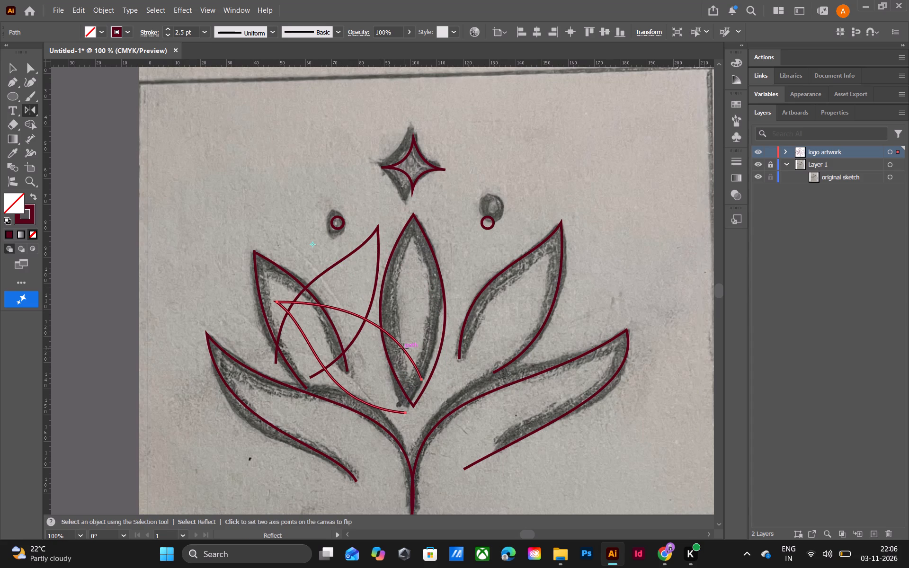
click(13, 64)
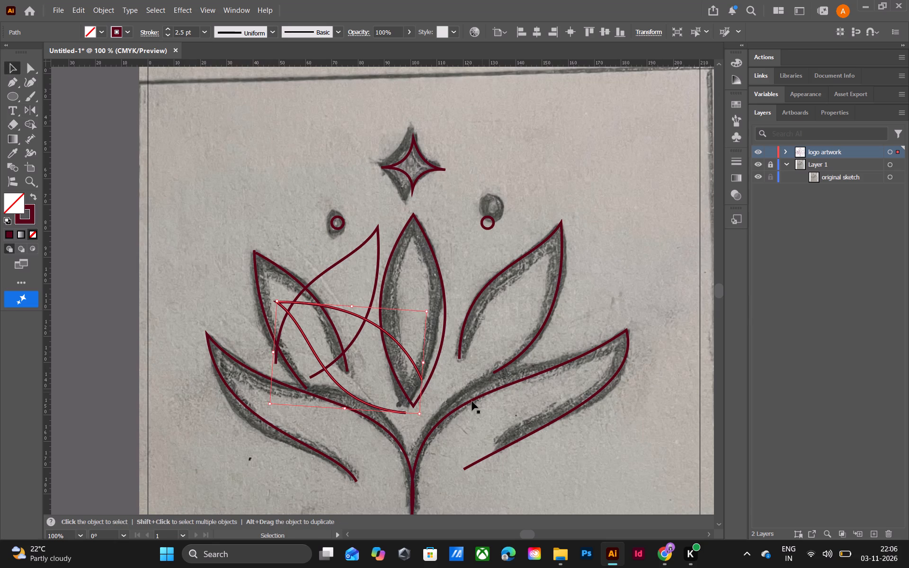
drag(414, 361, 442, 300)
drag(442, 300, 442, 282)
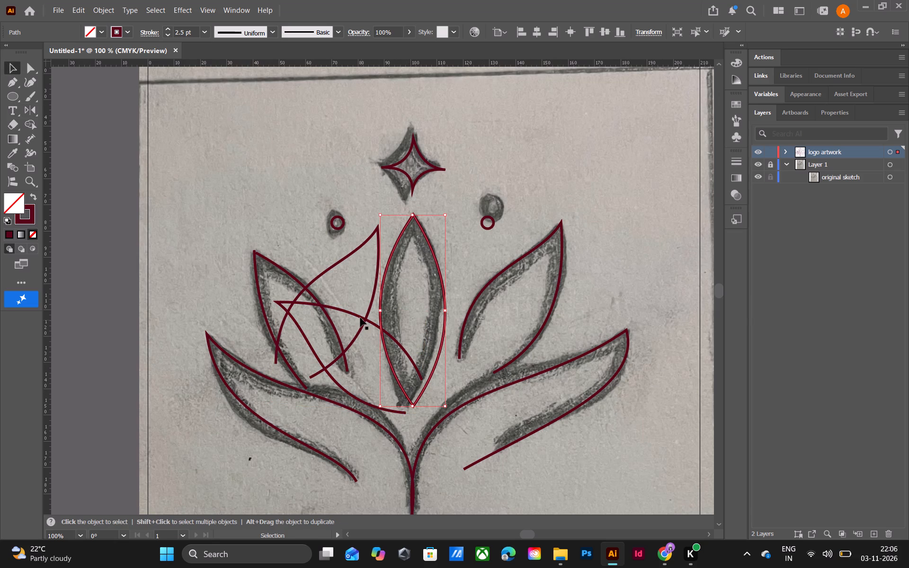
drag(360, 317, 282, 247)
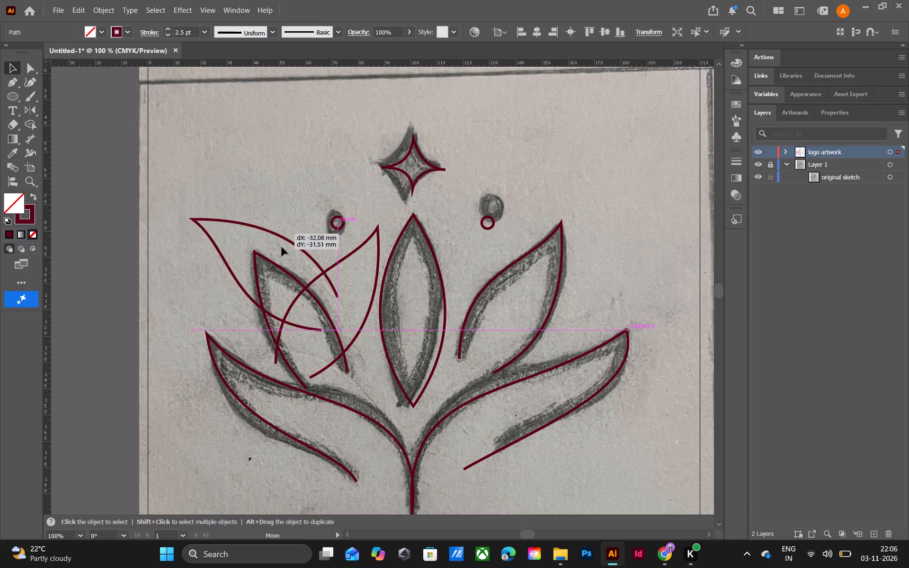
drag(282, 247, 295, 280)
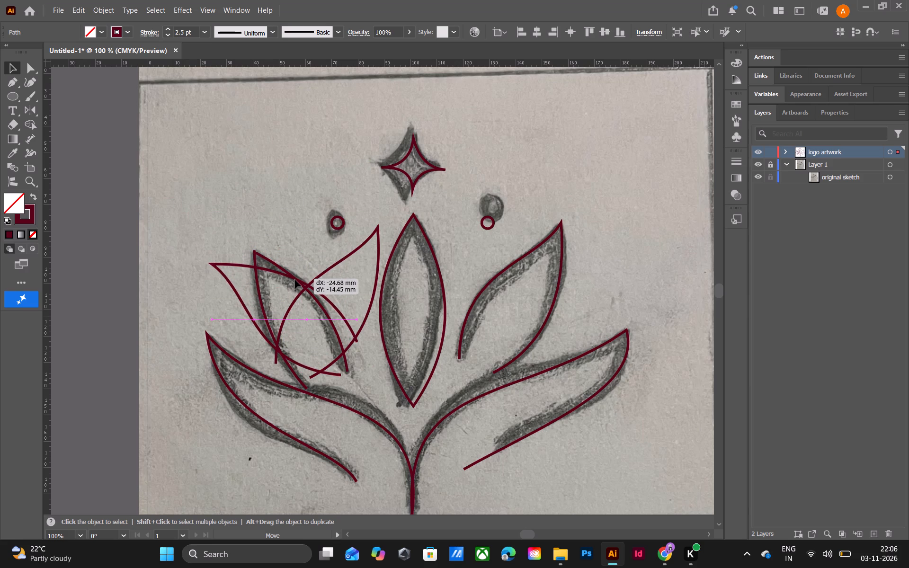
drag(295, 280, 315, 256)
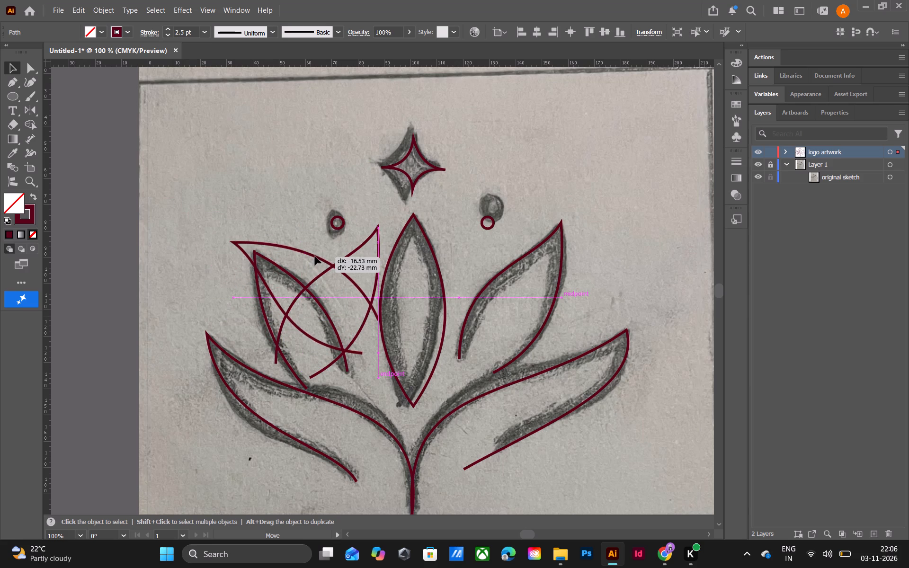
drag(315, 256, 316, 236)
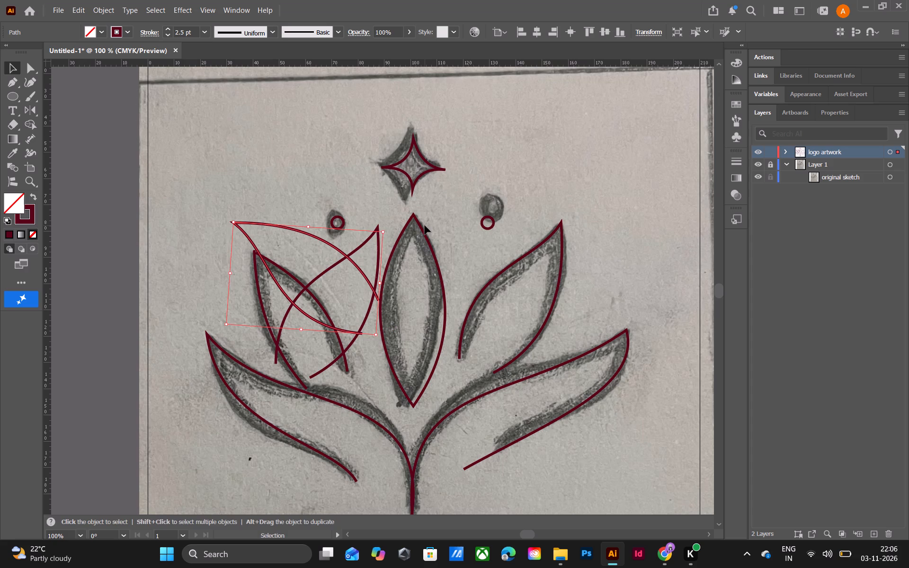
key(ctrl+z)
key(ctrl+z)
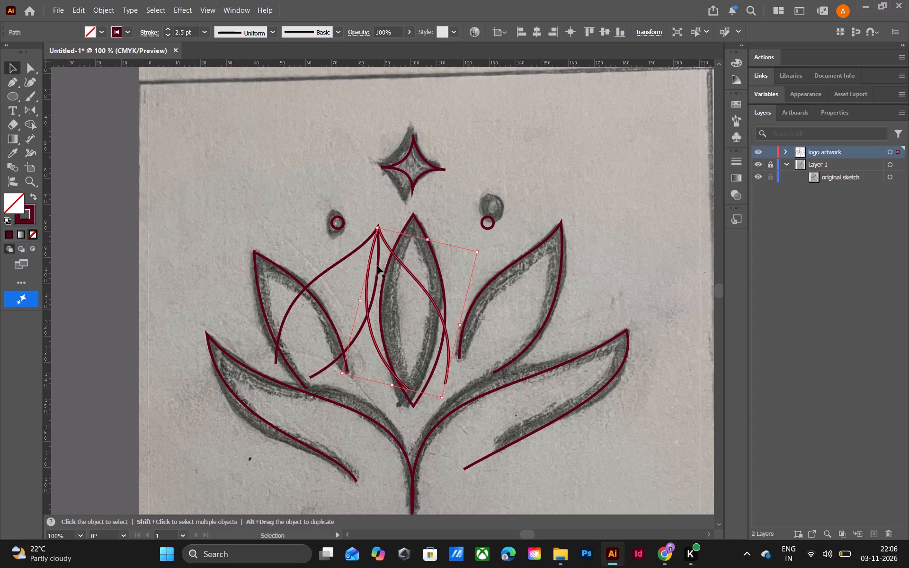
Move the mirrored petal copy over the upper-left petal of the sketch.
drag(366, 276, 265, 283)
drag(258, 280, 257, 275)
click(253, 266)
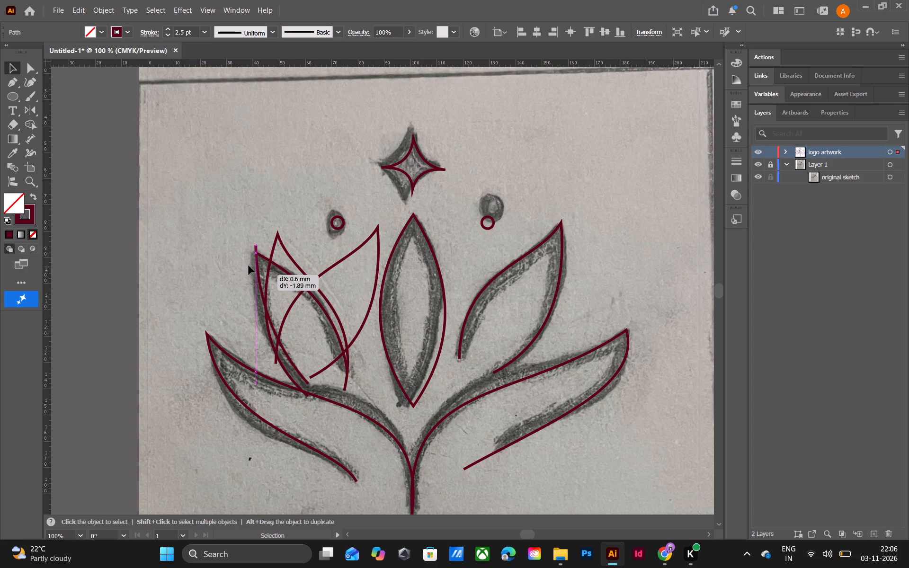
drag(237, 266, 287, 267)
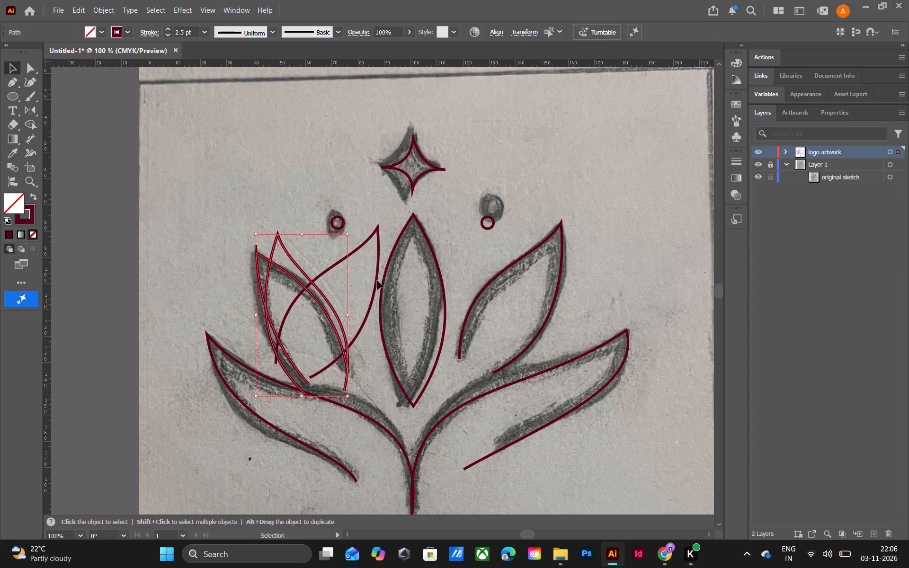
Delete the unreflected duplicate petal between the upper-left and central petals.
click(377, 269)
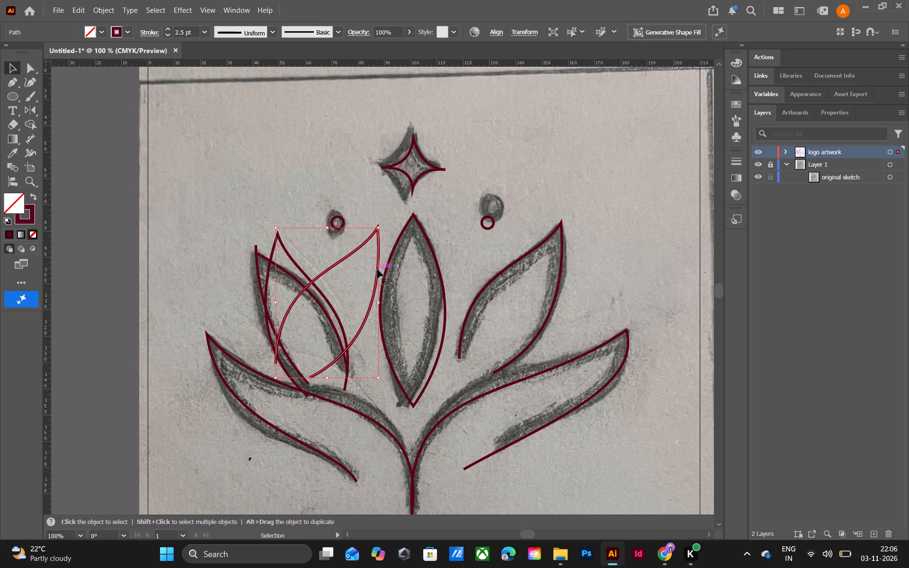
key(BackSpace)
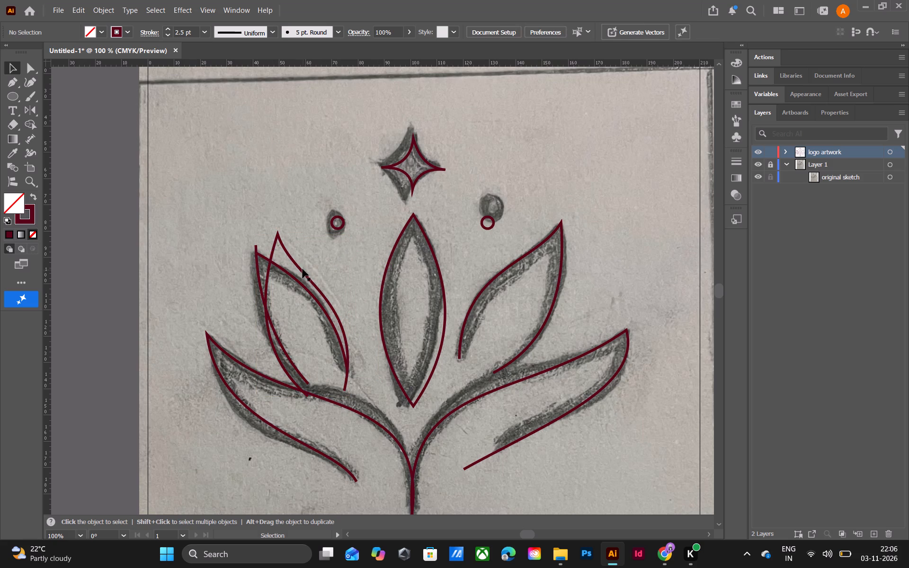
Move the mirrored petal aside over the left dot and delete both old traced curves of the upper-left petal.
drag(285, 250, 339, 210)
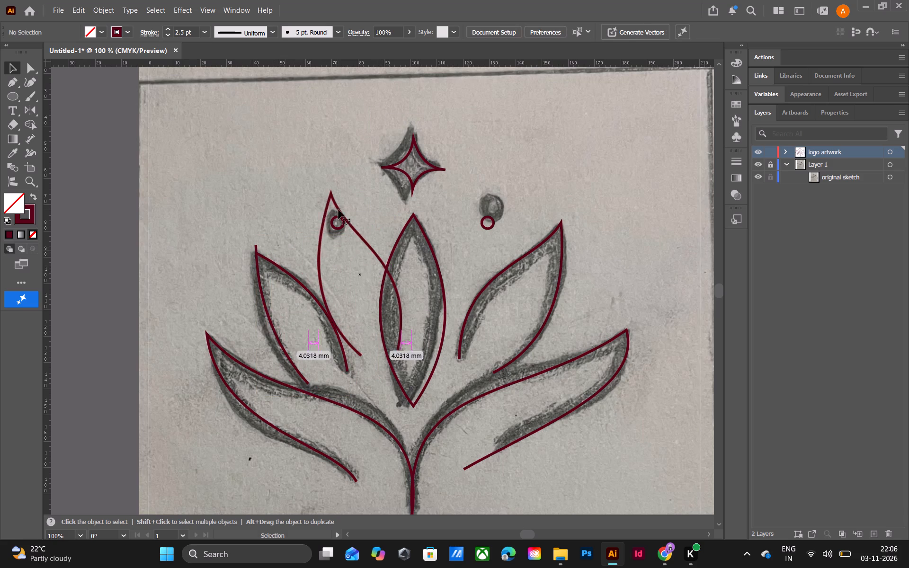
click(263, 255)
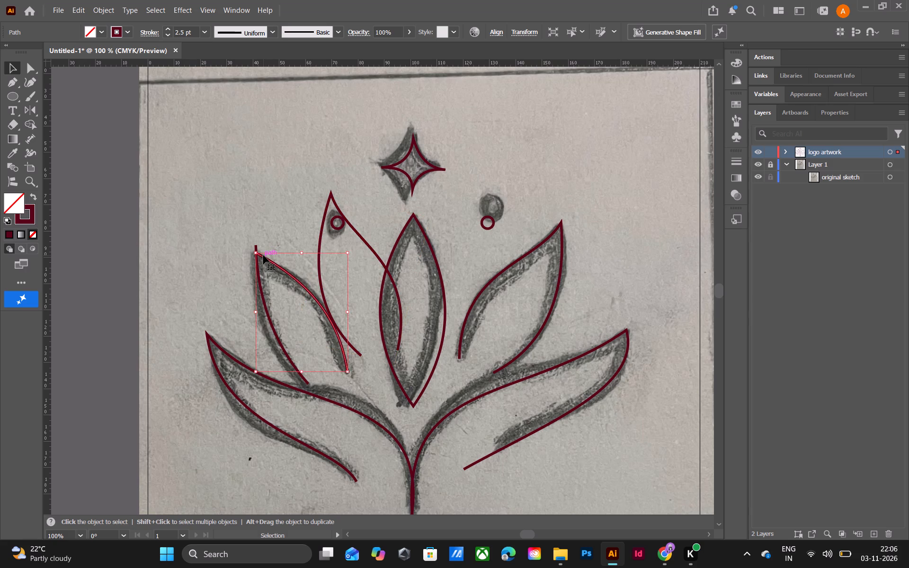
key(BackSpace)
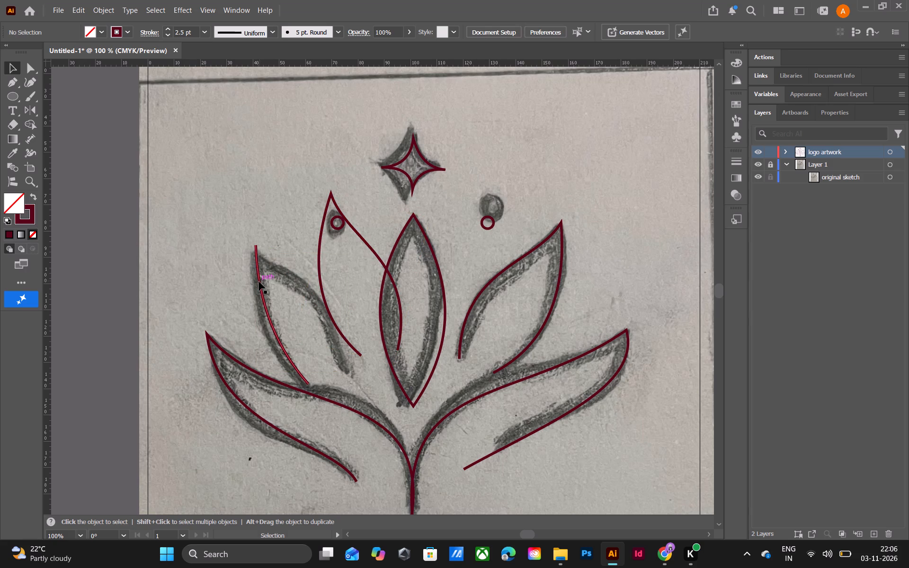
click(259, 282)
key(BackSpace)
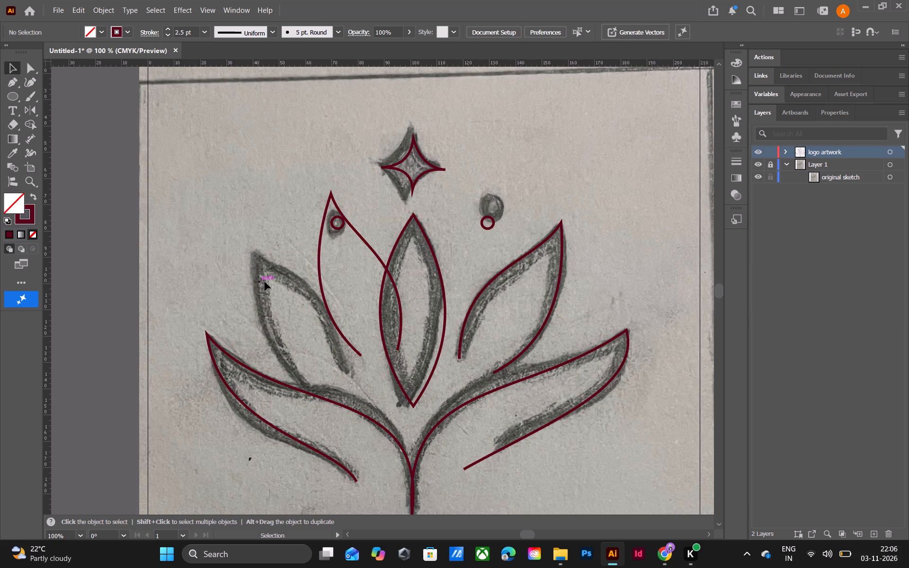
Move the mirrored petal onto the upper-left sketch petal, rotate it to follow the pencil outline, and deselect it.
drag(320, 239, 273, 273)
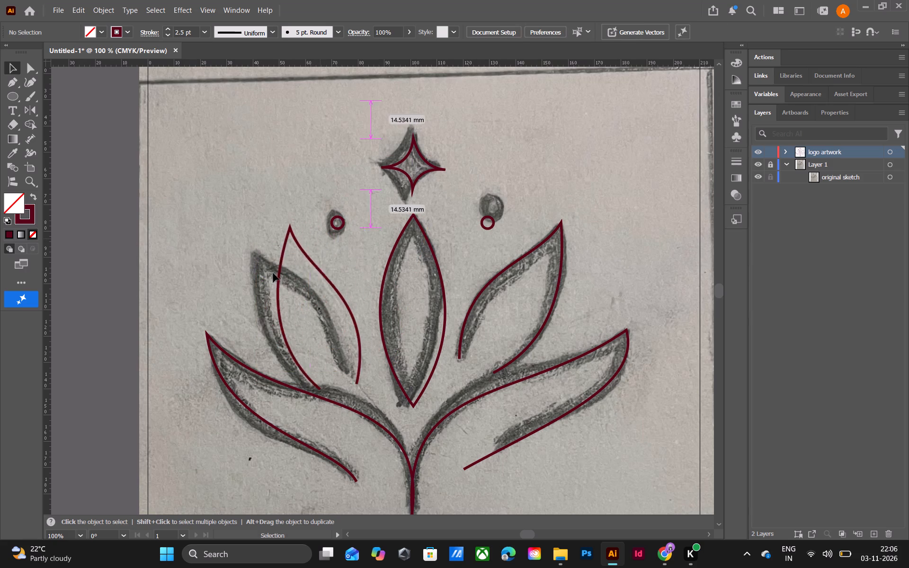
drag(273, 273, 259, 276)
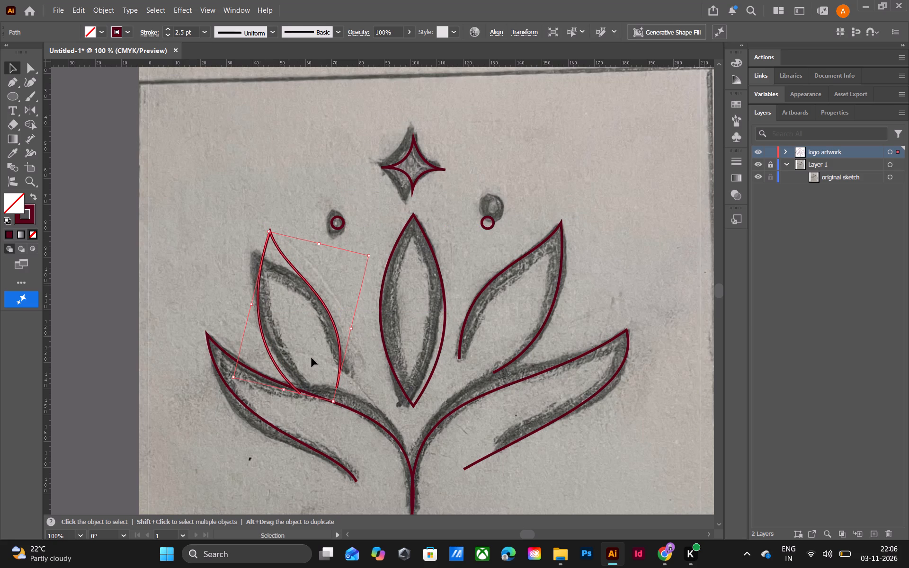
click(332, 406)
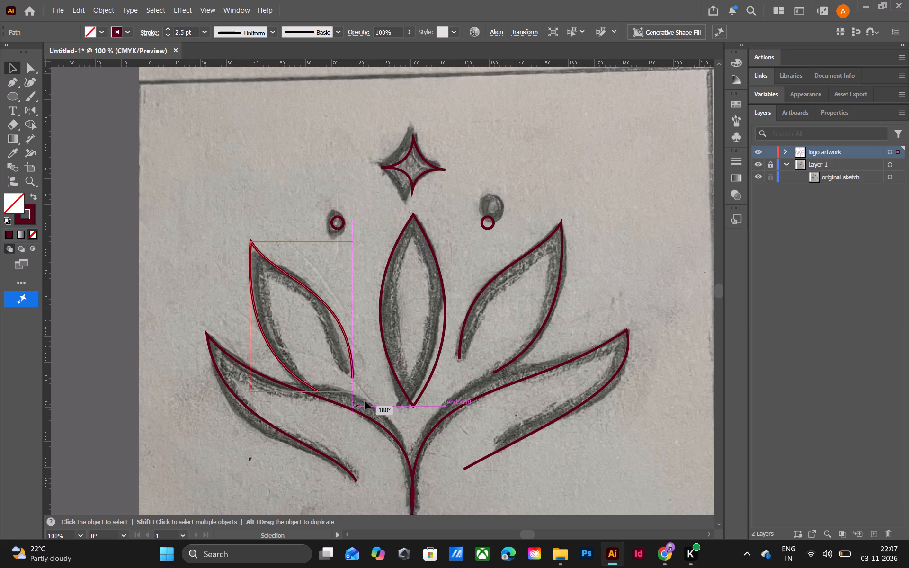
click(608, 455)
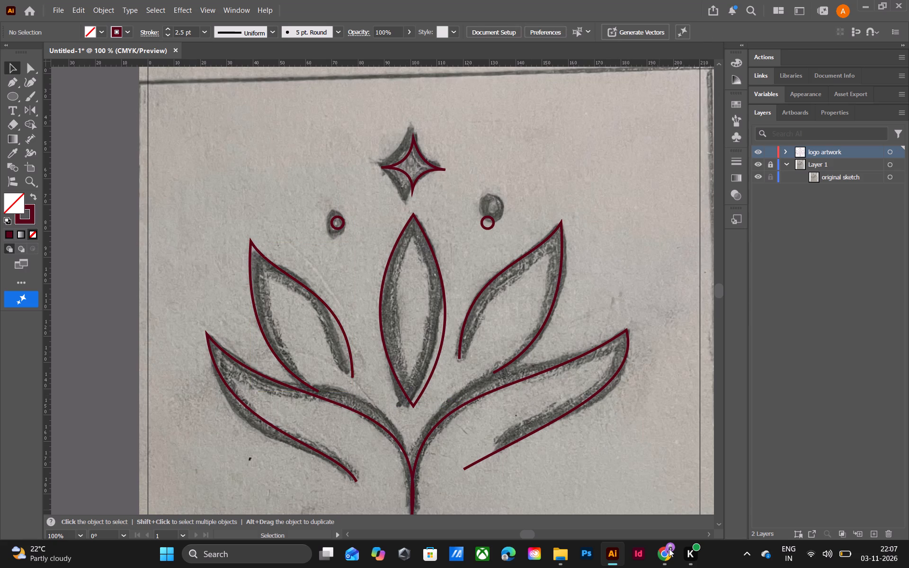